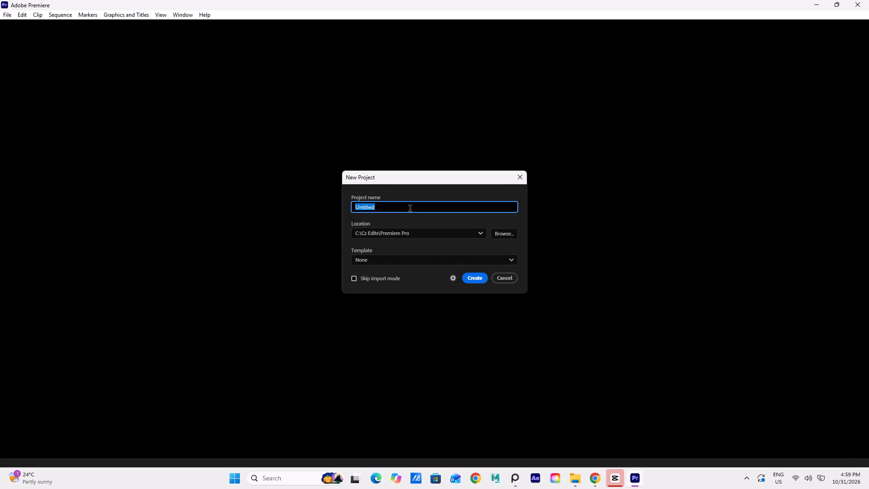
key(shift+n)
key(BackSpace)
key(shift+b)
text(hushan)
key(space)
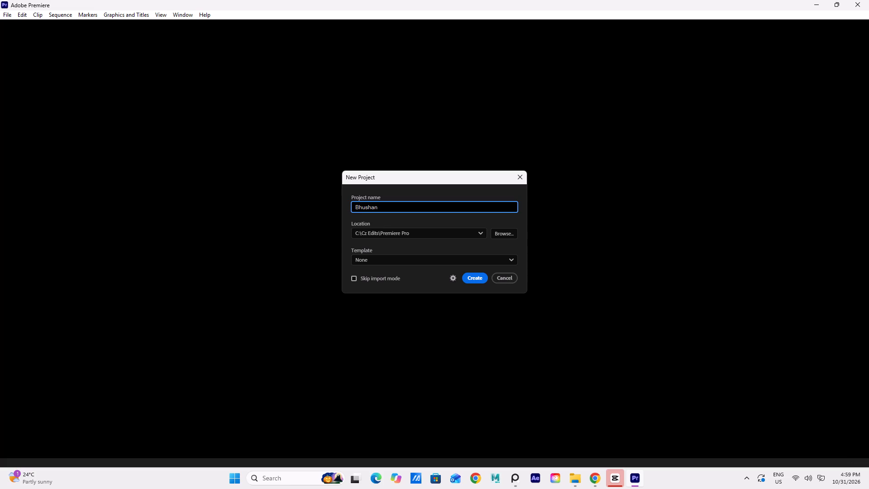
key(shift+e)
key(minus)
text(Wa)
text(ste)
click(469, 281)
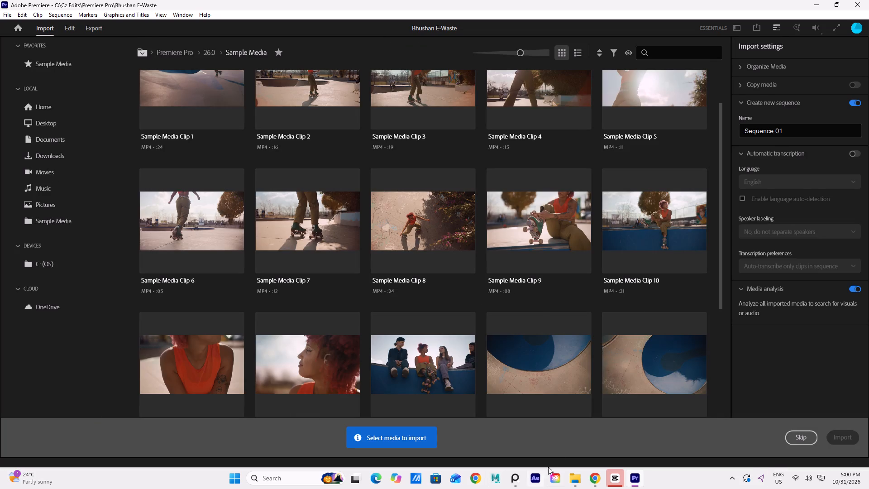
click(802, 432)
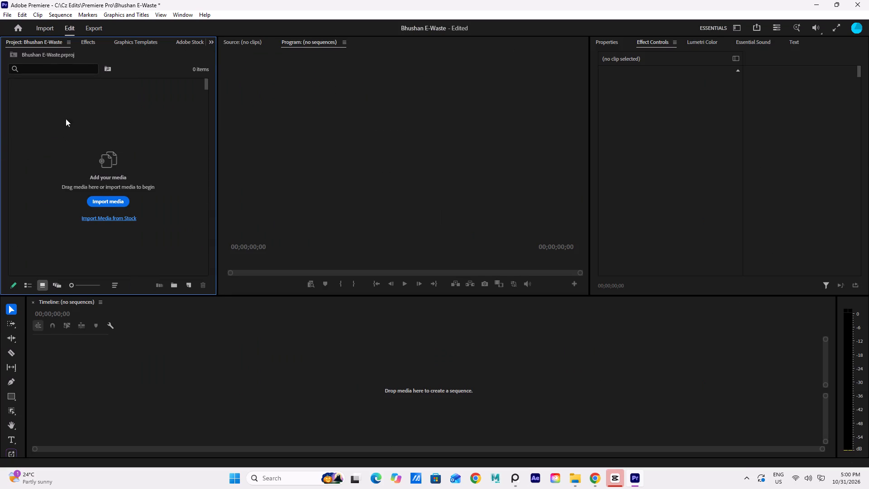
Import today's ElevenLabs "Matt - Dramatic Radio" voiceover audio from Downloads into the project.
drag(77, 187, 73, 177)
click(73, 177)
click(104, 201)
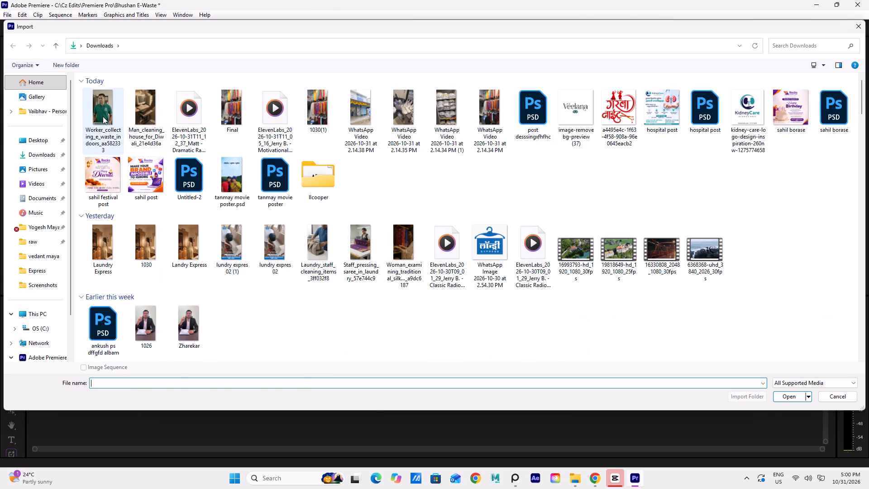
double_click(178, 107)
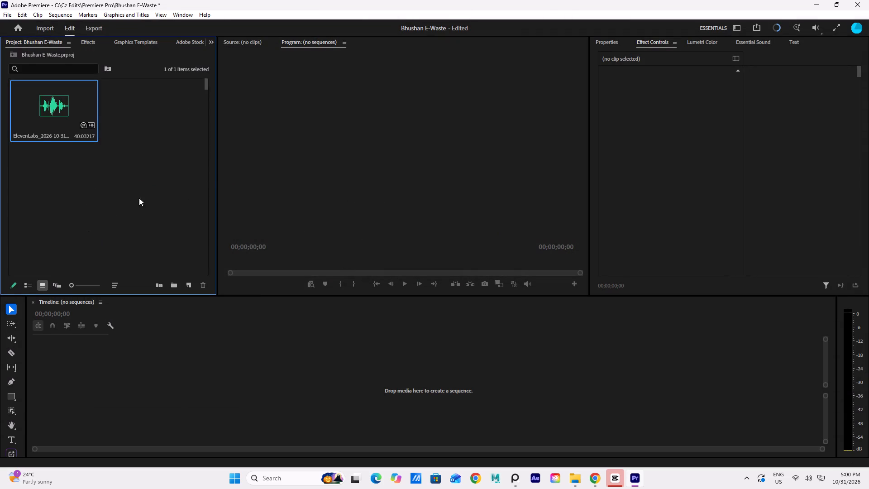
Create a sequence from the imported ElevenLabs voiceover, placing the audio at the start of track A1.
drag(35, 111, 80, 388)
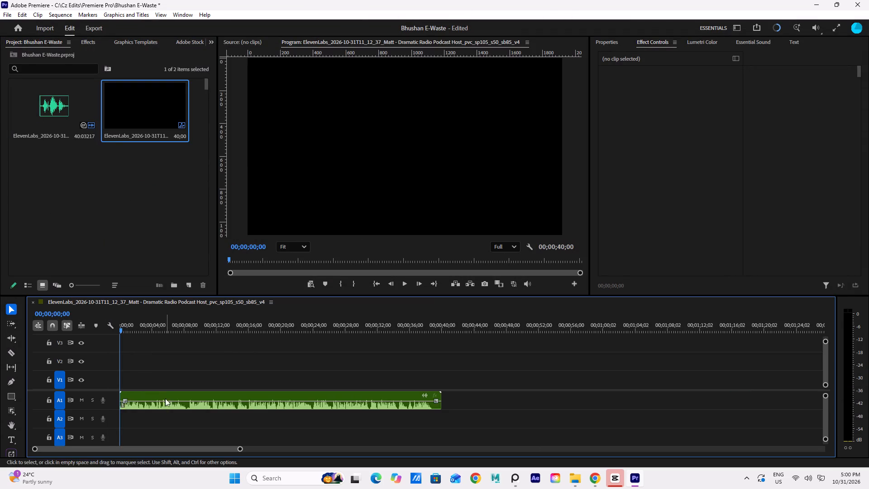
ctrl+scroll(138, 420, up, 6)
Play the voiceover on track A1 from the start and listen to its delivery while inspecting the waveform closely.
scroll(135, 401, up, 20)
ctrl+scroll(135, 401, up, 3)
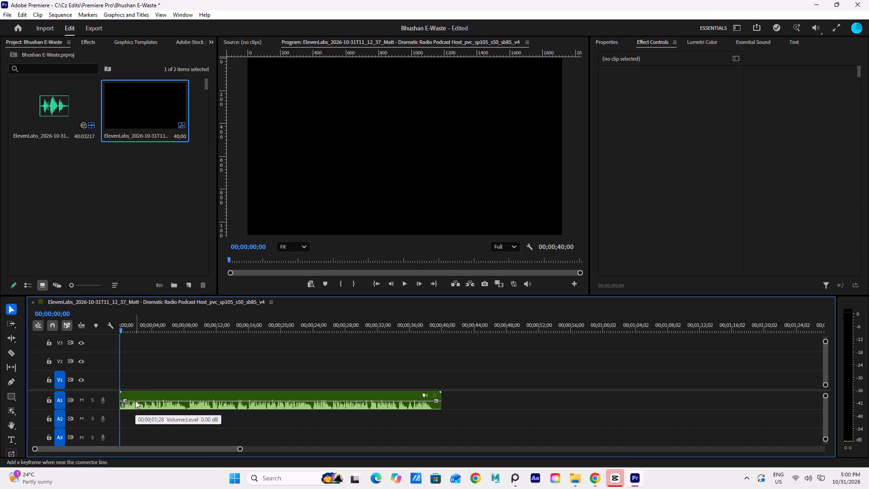
ctrl+scroll(135, 401, up, 2)
ctrl+scroll(135, 401, down, 7)
ctrl+scroll(135, 401, up, 6)
ctrl+scroll(135, 400, down, 13)
ctrl+scroll(135, 396, up, 8)
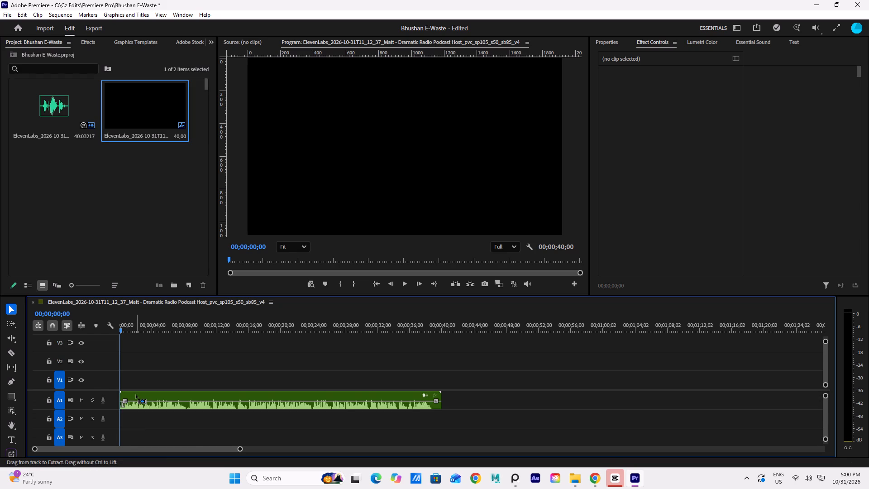
alt+scroll(138, 393, up, 11)
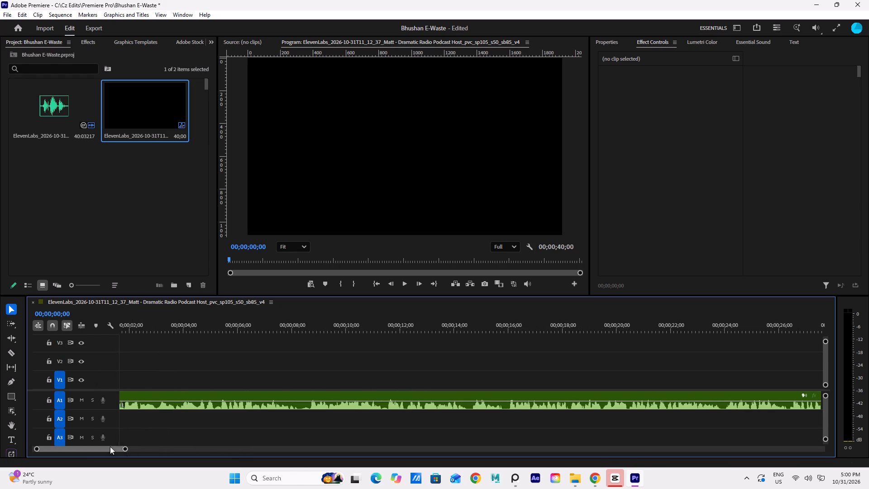
drag(77, 450, 33, 451)
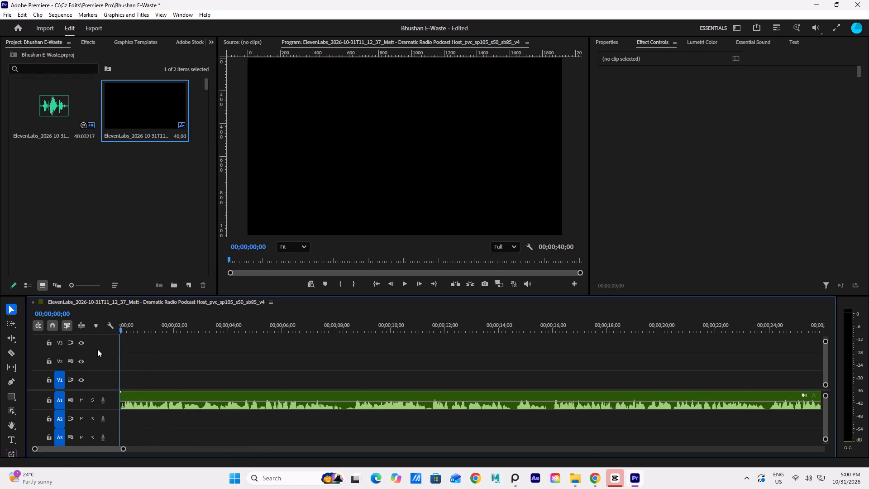
key(space)
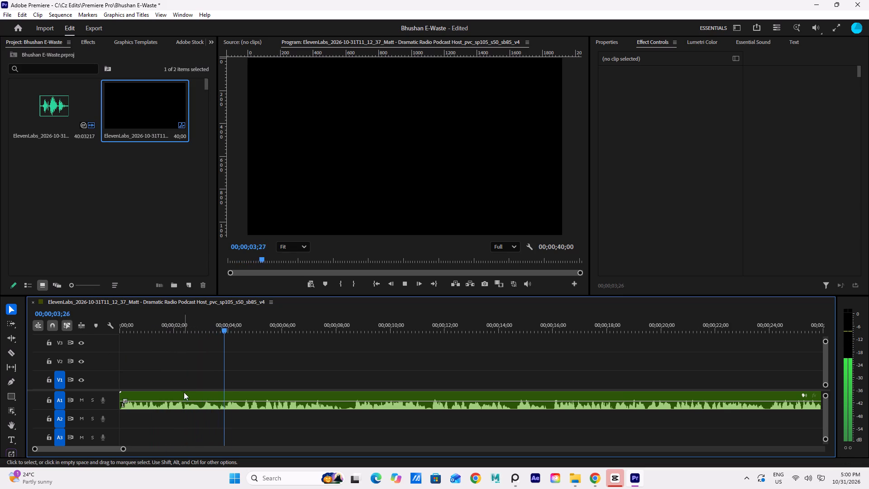
click(180, 333)
key(space)
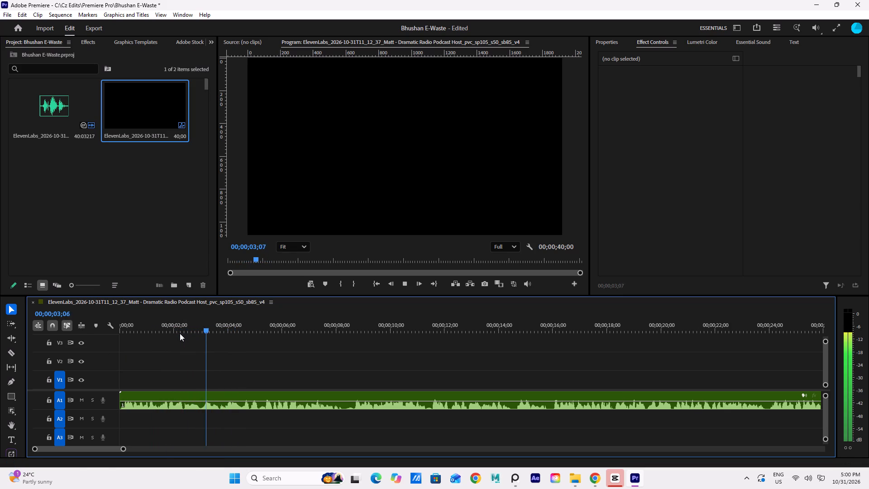
ctrl+scroll(153, 370, up, 10)
ctrl+scroll(155, 370, down, 6)
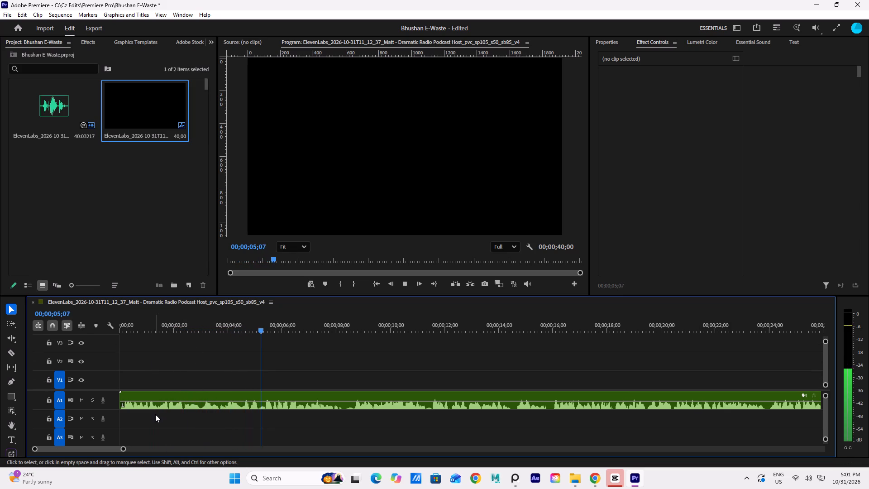
scroll(158, 415, up, 4)
alt+scroll(160, 398, up, 7)
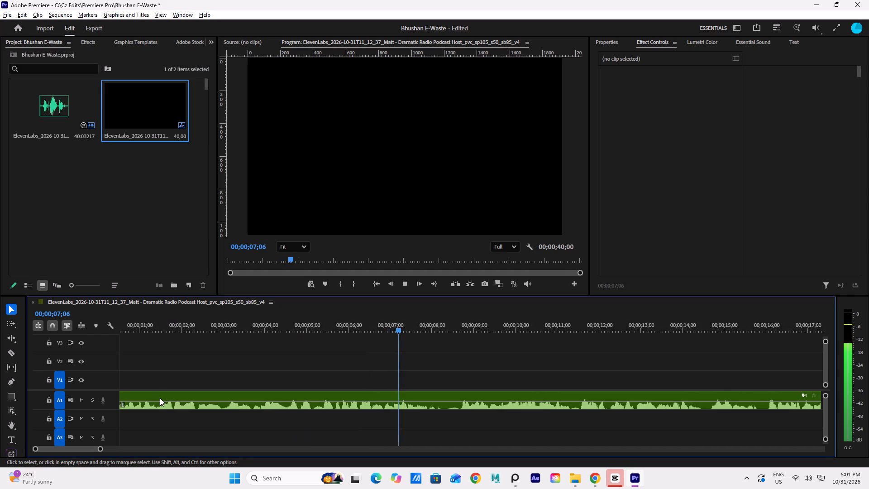
alt+scroll(160, 398, up, 3)
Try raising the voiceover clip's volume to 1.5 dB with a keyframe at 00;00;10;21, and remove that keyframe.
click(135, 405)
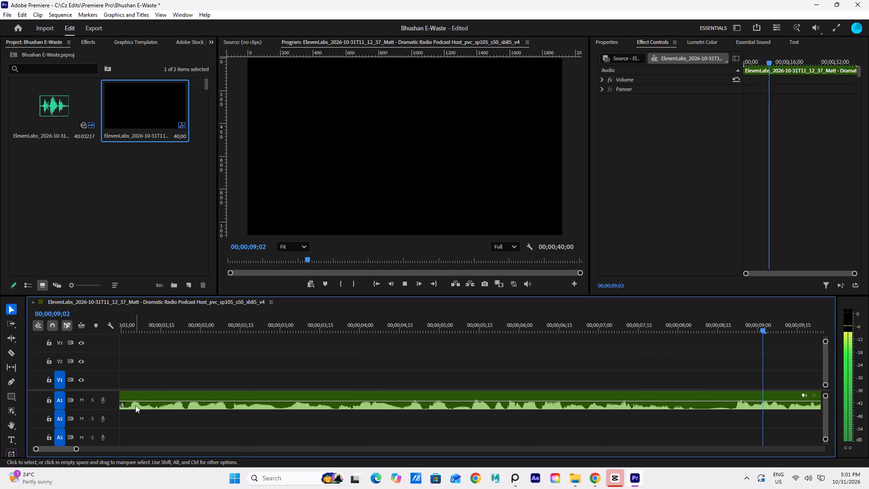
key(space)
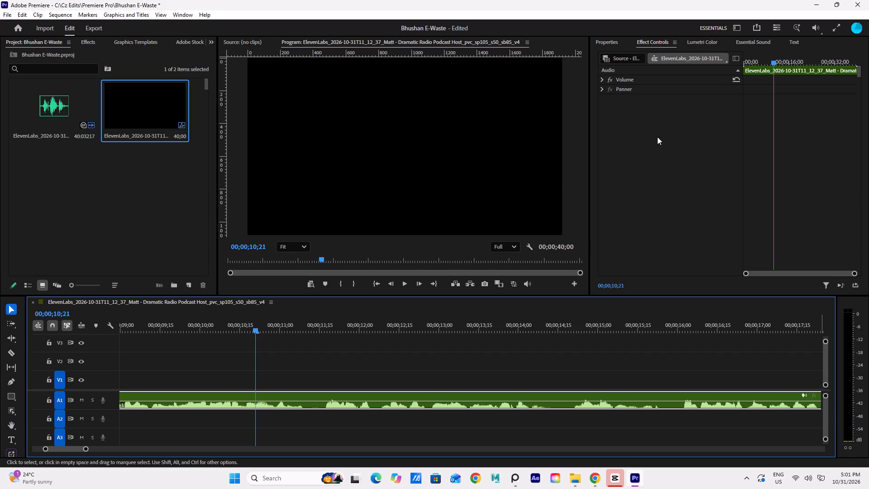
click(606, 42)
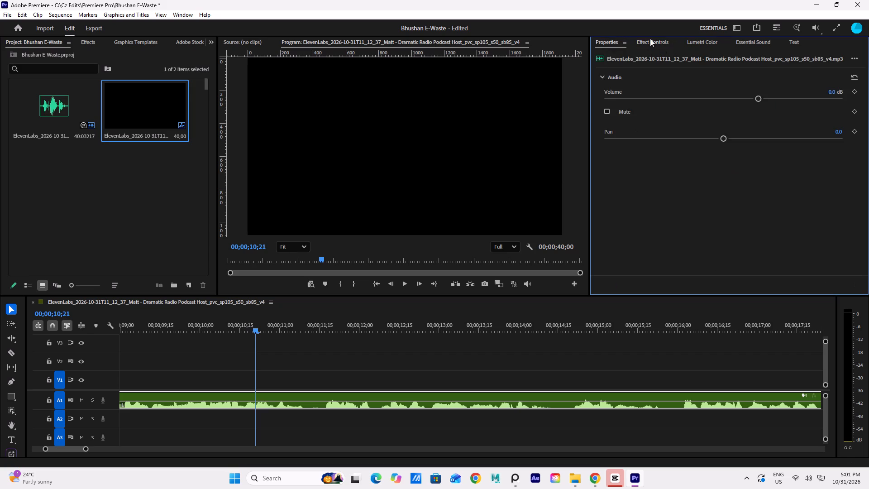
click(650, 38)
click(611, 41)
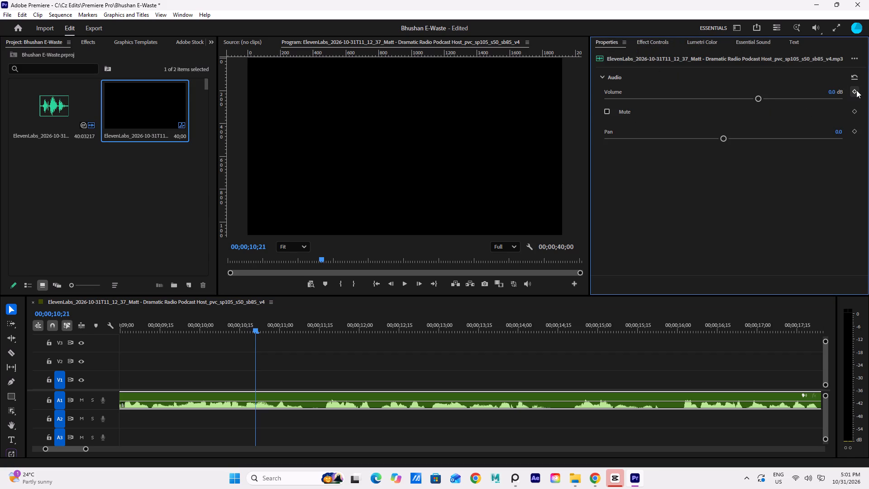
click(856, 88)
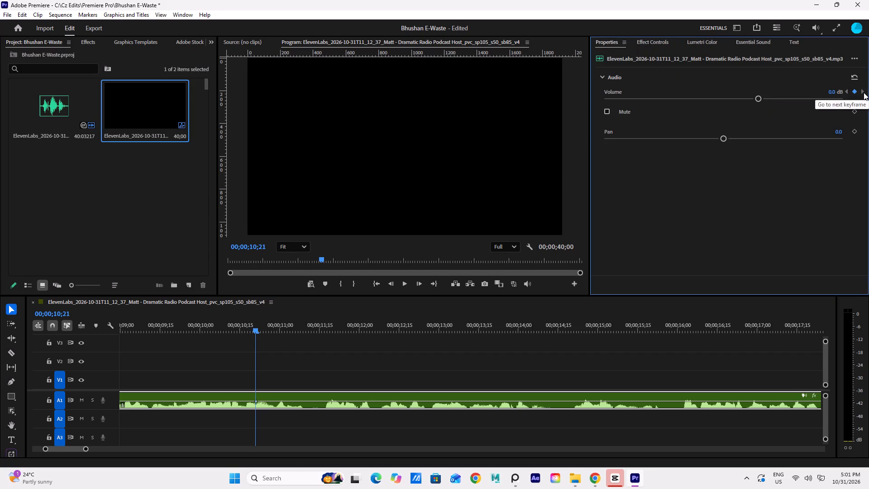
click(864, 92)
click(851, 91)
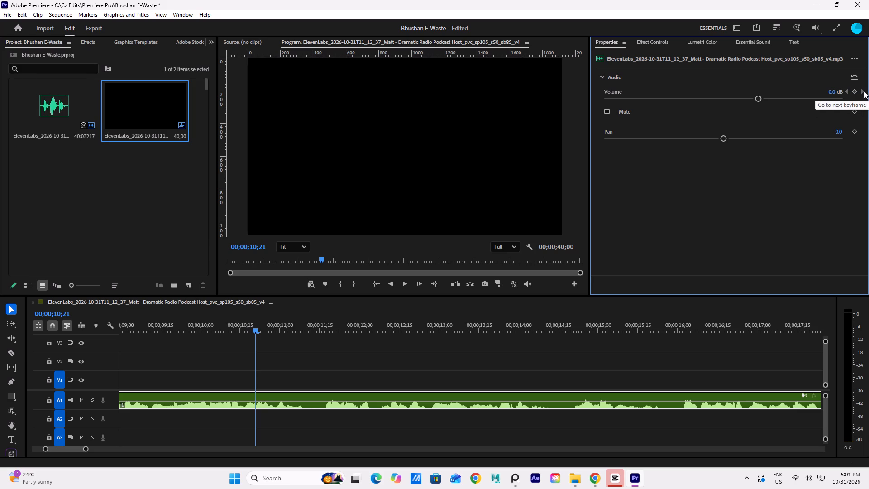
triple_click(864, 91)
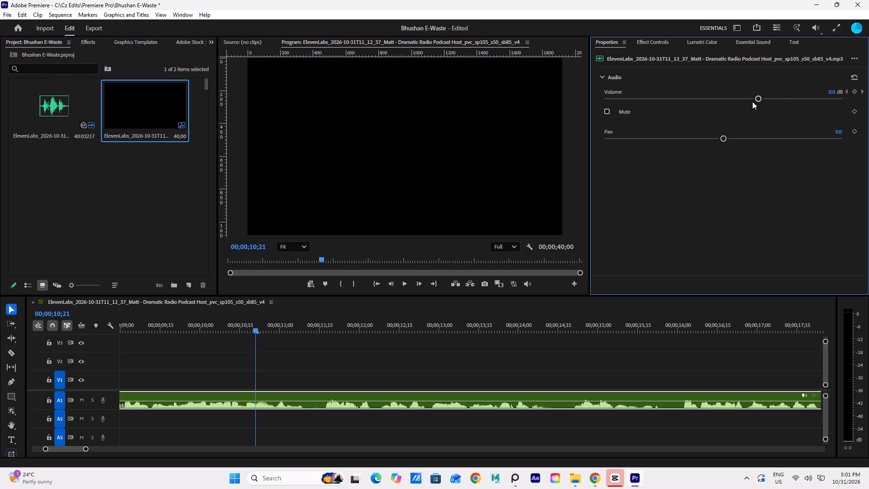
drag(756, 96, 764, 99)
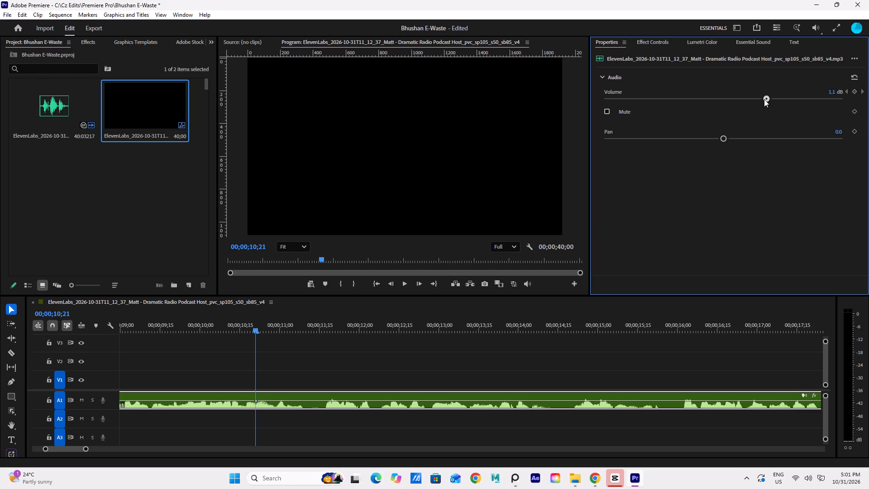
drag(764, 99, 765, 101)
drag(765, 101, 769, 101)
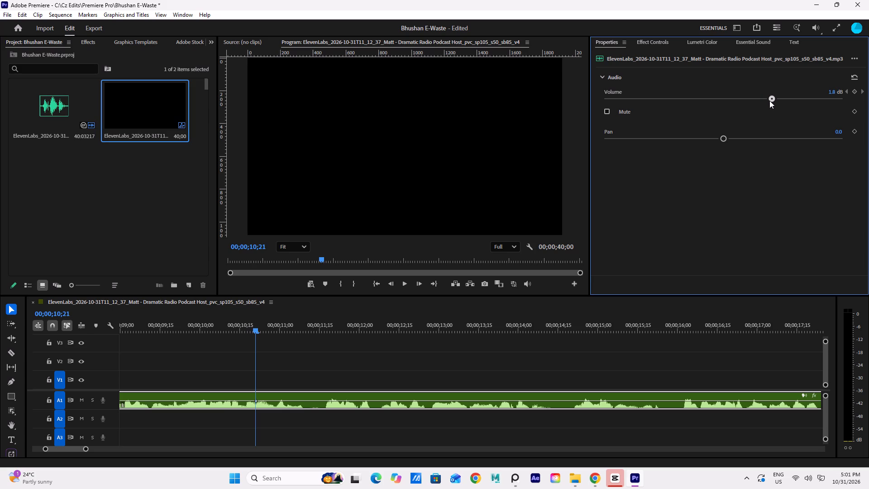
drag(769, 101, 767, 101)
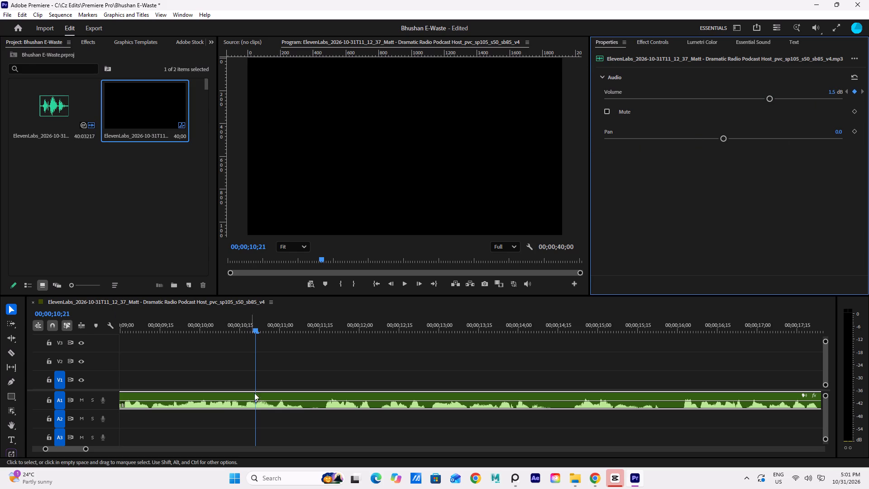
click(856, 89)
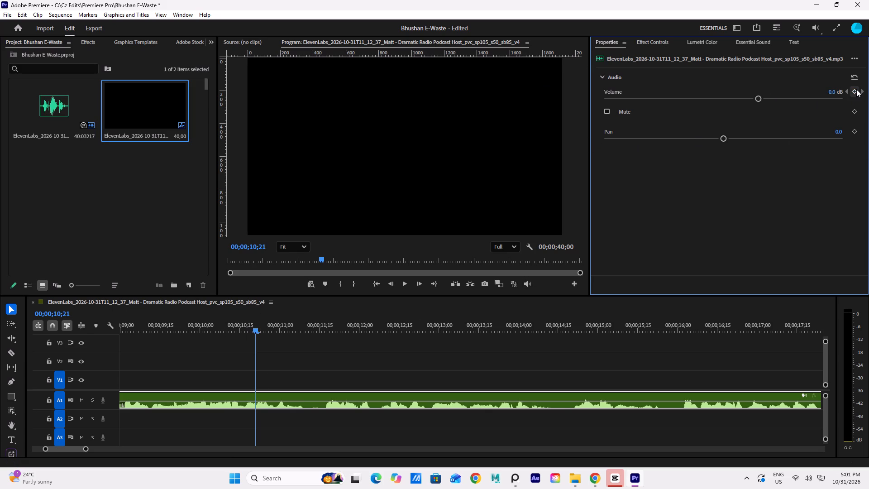
Play the voiceover again from the start of the sequence through about 00;00;08;21 to judge its loudness.
drag(253, 334, 173, 375)
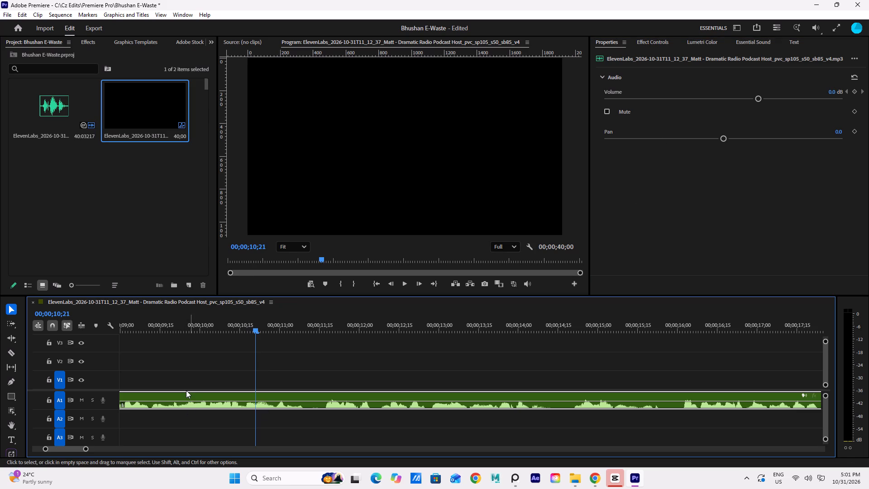
click(186, 390)
drag(255, 335, 53, 440)
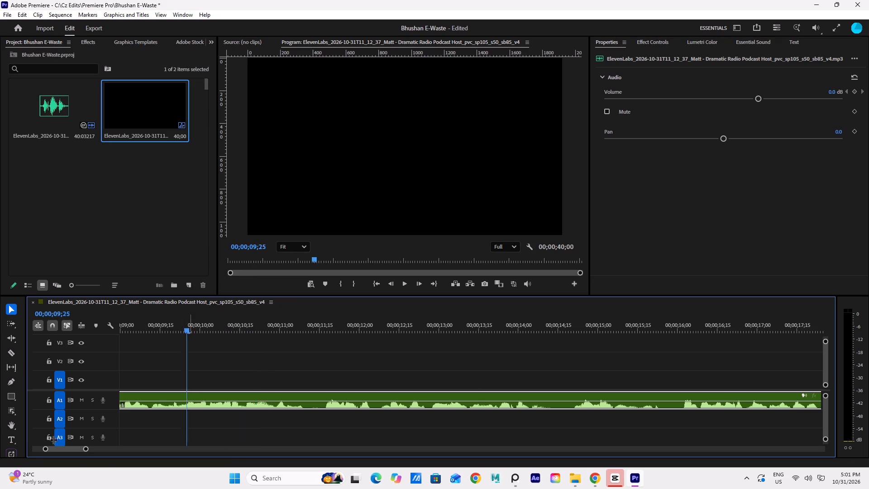
drag(53, 440, 0, 481)
key(space)
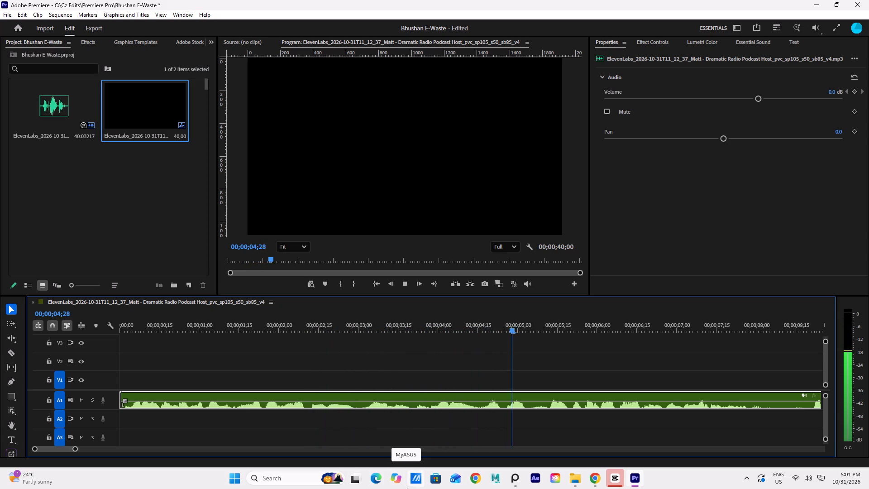
key(space)
key(space)
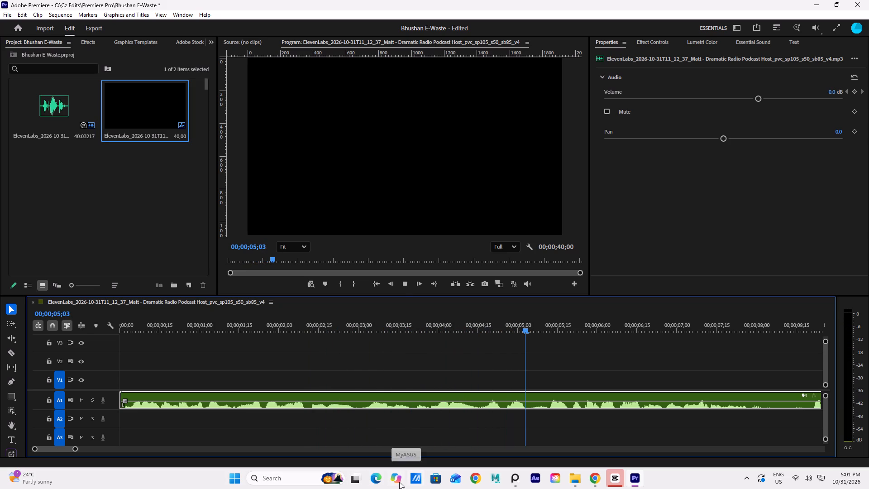
key(space)
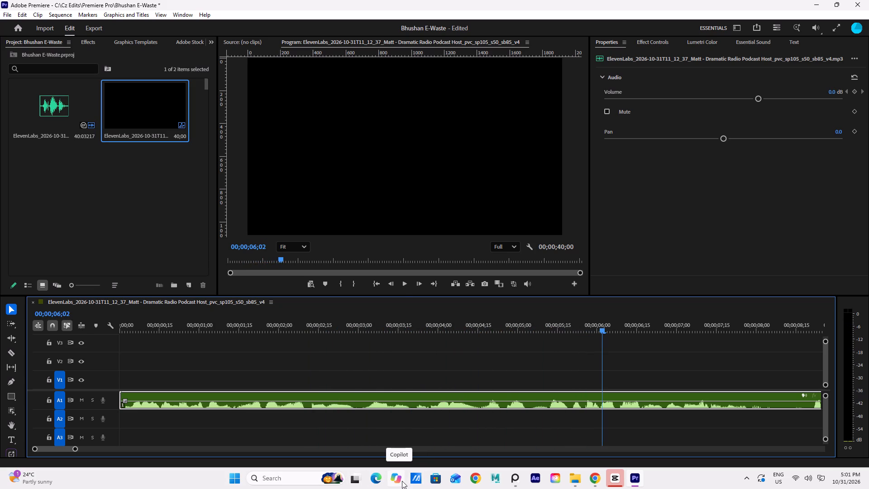
key(space)
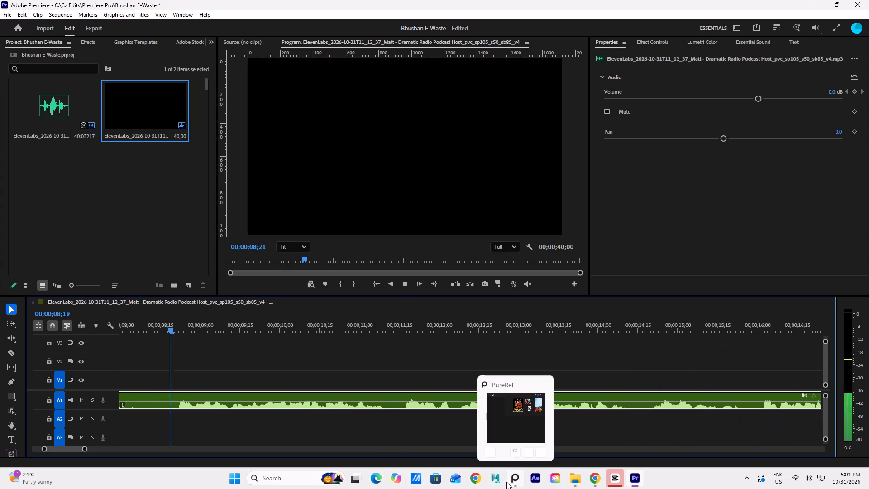
key(space)
Raise the whole voiceover clip's volume level on track A1 to about 11.3 dB and replay it from about 4 seconds.
alt+scroll(184, 356, up, 4)
alt+scroll(184, 356, down, 20)
alt+scroll(184, 356, down, 2)
alt+scroll(187, 361, up, 2)
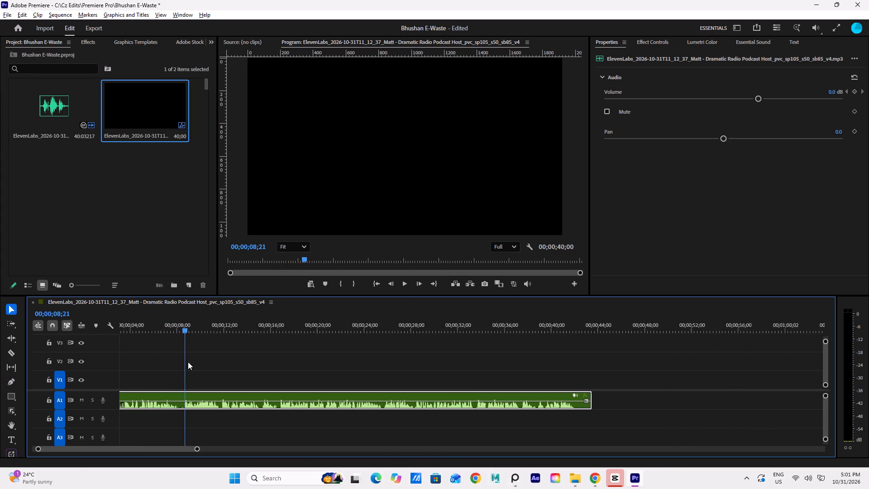
alt+scroll(188, 362, up, 7)
alt+scroll(142, 422, up, 6)
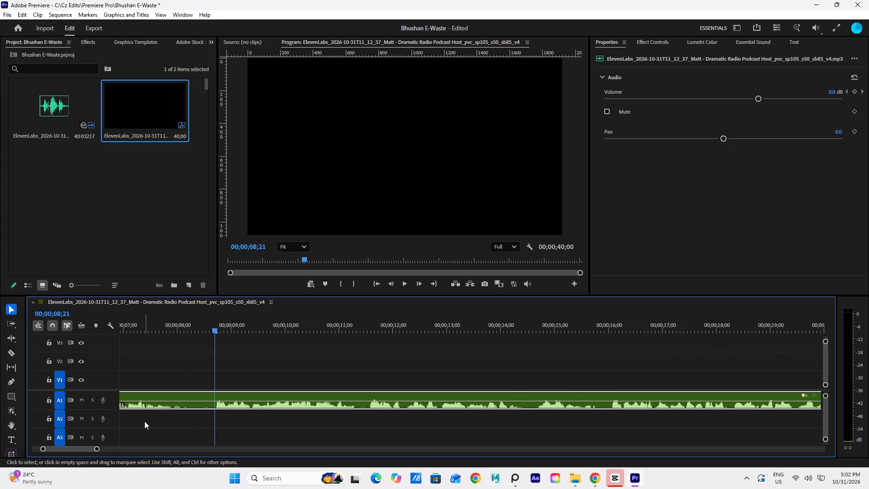
drag(81, 446, 137, 448)
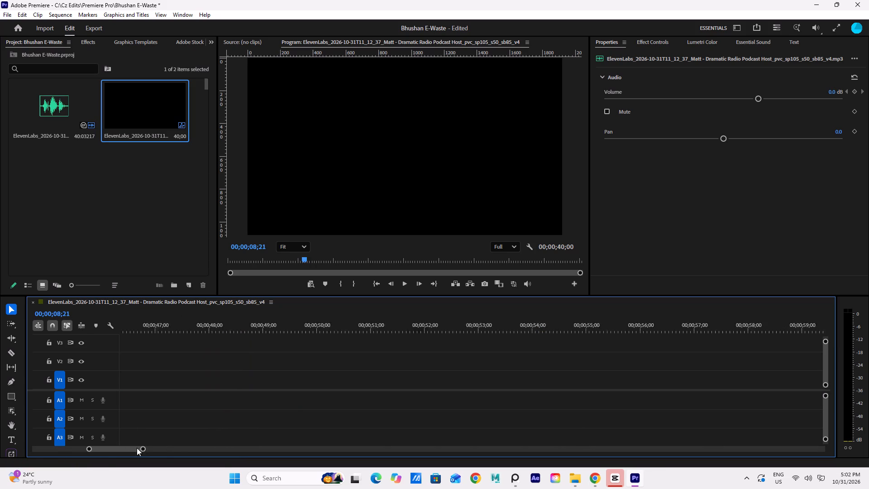
drag(137, 448, 82, 454)
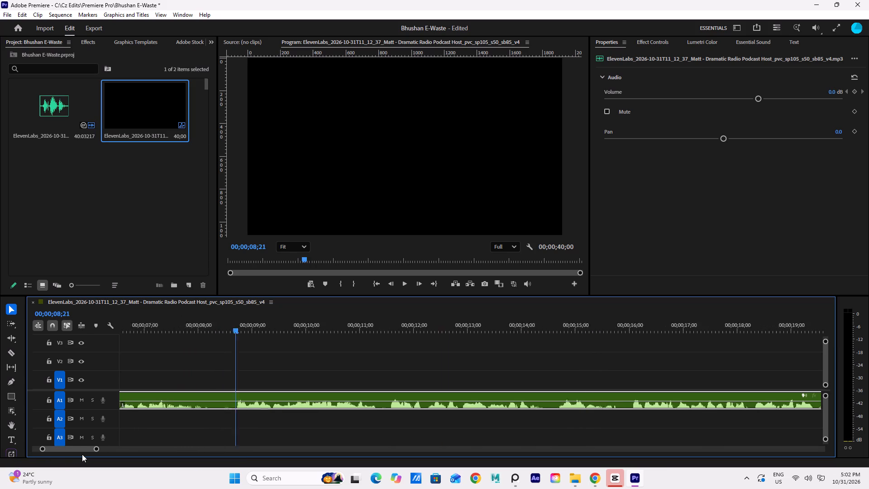
drag(82, 454, 76, 453)
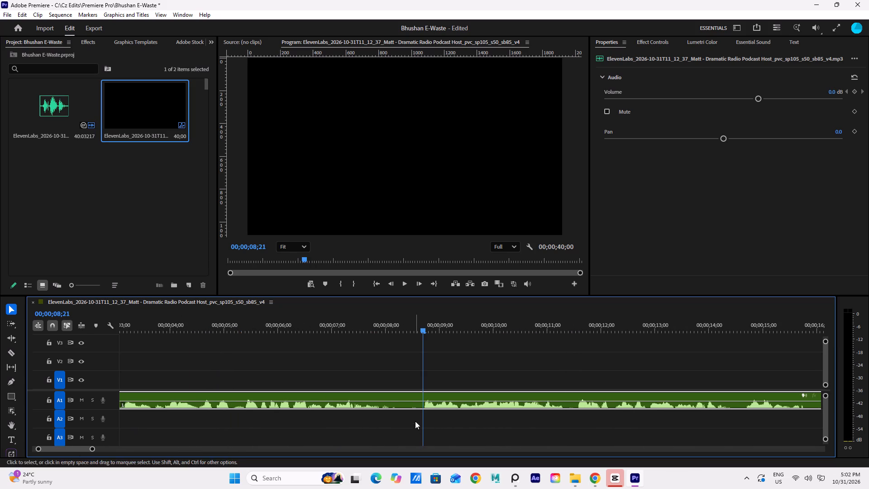
drag(422, 331, 302, 386)
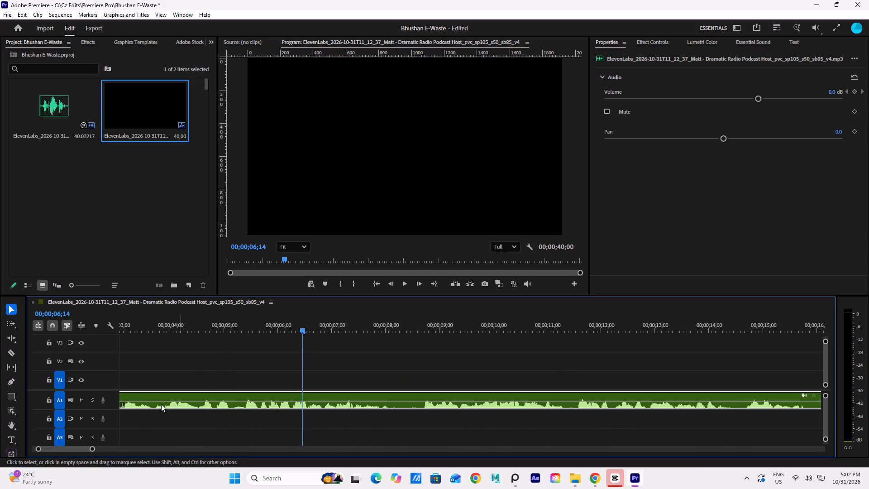
click(142, 401)
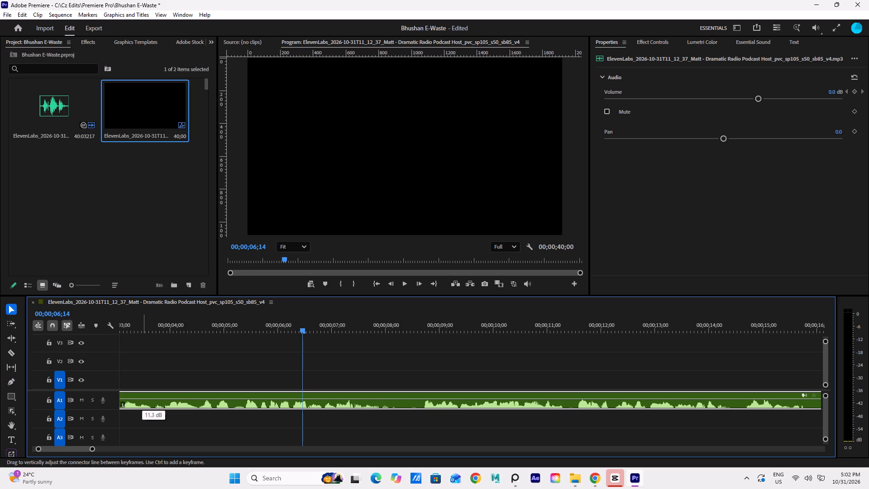
click(158, 368)
key(space)
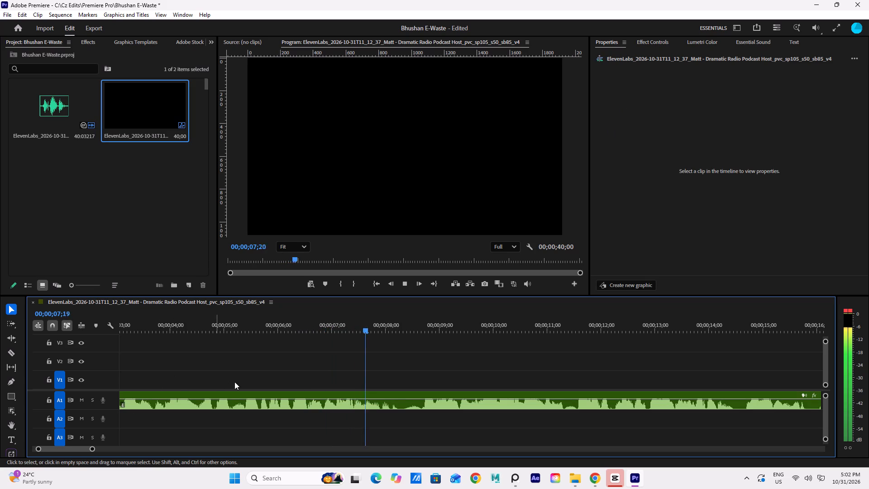
click(173, 331)
key(space)
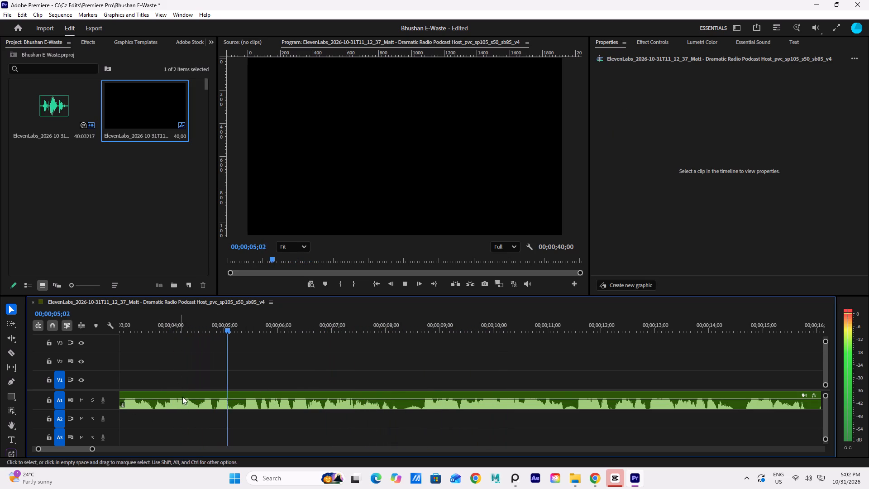
Set the voiceover clip's speed to 105% and replay part of it from about 00;00;05;29.
key(space)
click(190, 406)
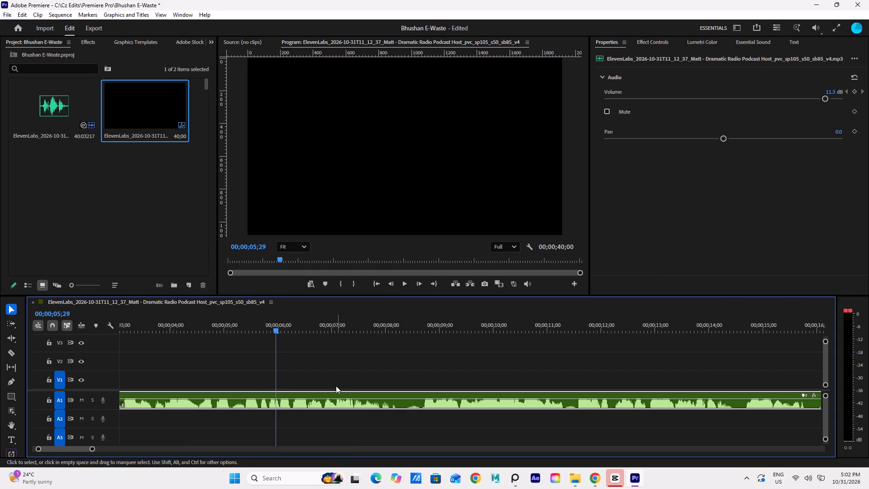
key(ctrl+r)
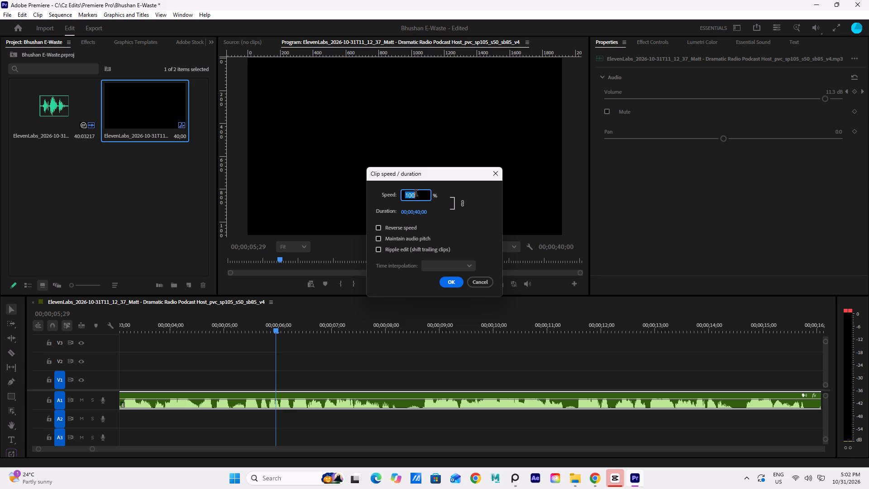
text(105)
click(449, 280)
drag(275, 329, 168, 361)
key(space)
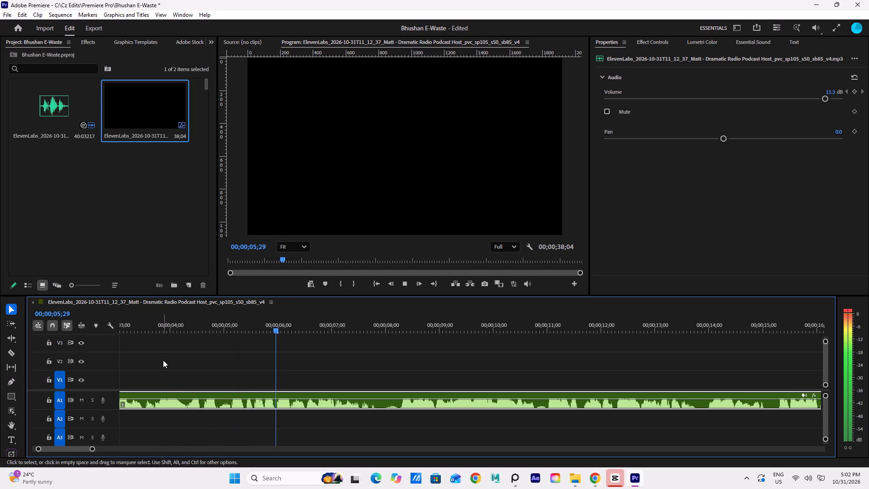
key(space)
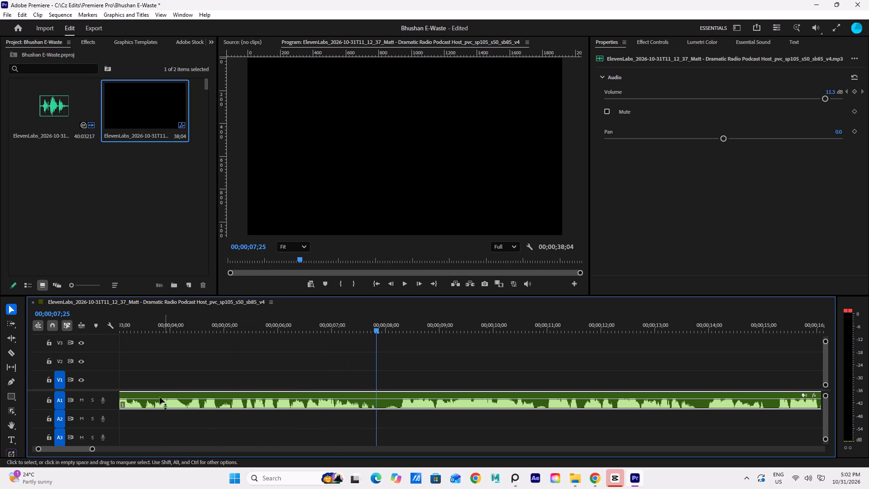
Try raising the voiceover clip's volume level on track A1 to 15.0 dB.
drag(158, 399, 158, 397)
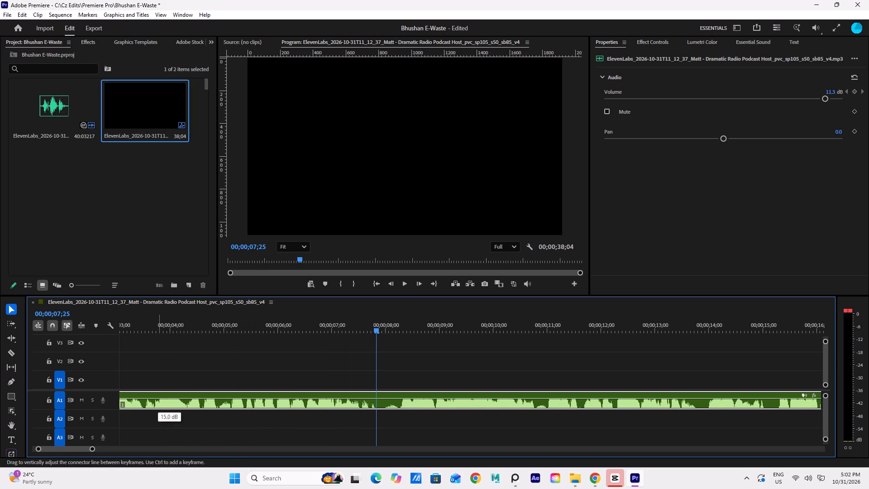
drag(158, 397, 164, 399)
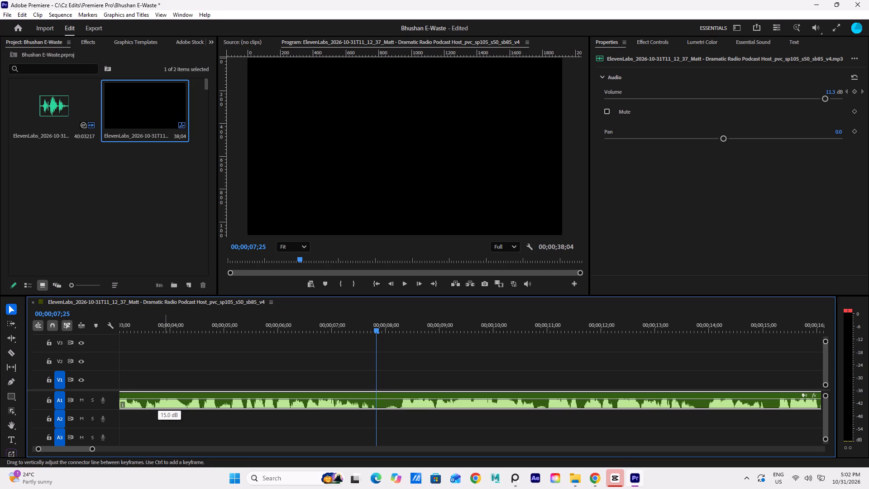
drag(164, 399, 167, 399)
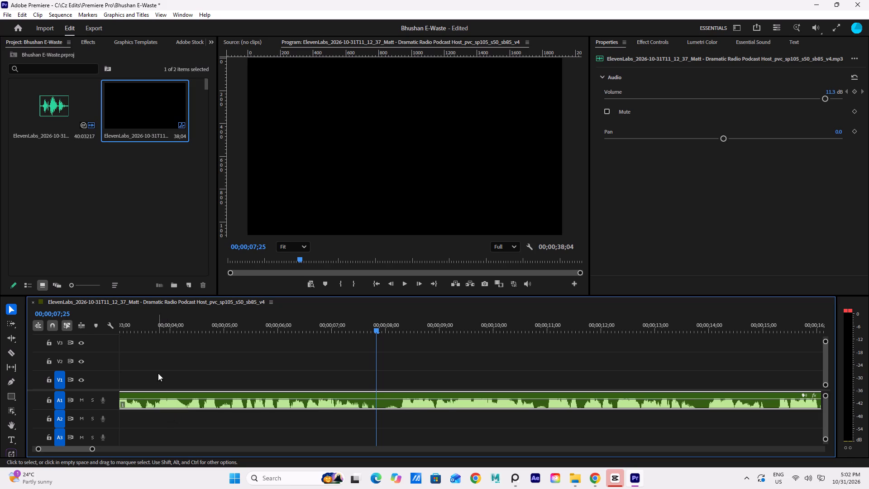
Lower the whole voiceover clip's volume level to 5.6 dB and play it from the start to 00;00;07;20.
click(156, 362)
click(147, 342)
click(142, 335)
click(140, 330)
key(space)
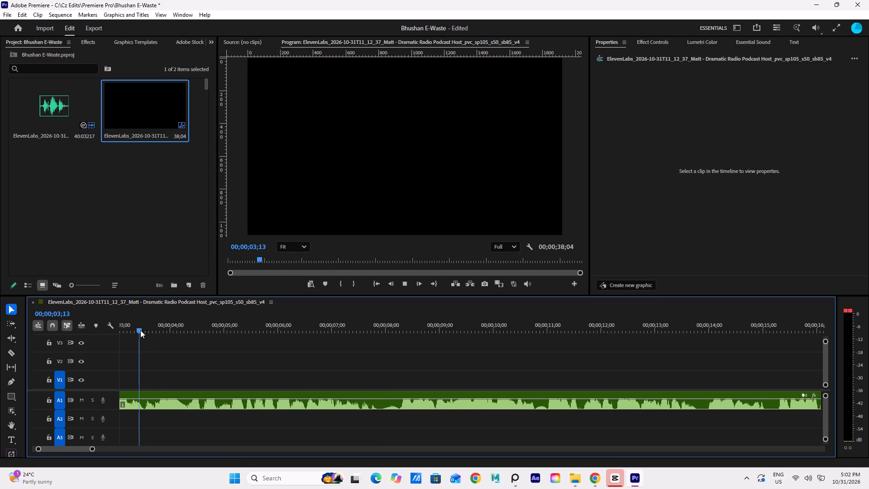
drag(138, 332, 101, 348)
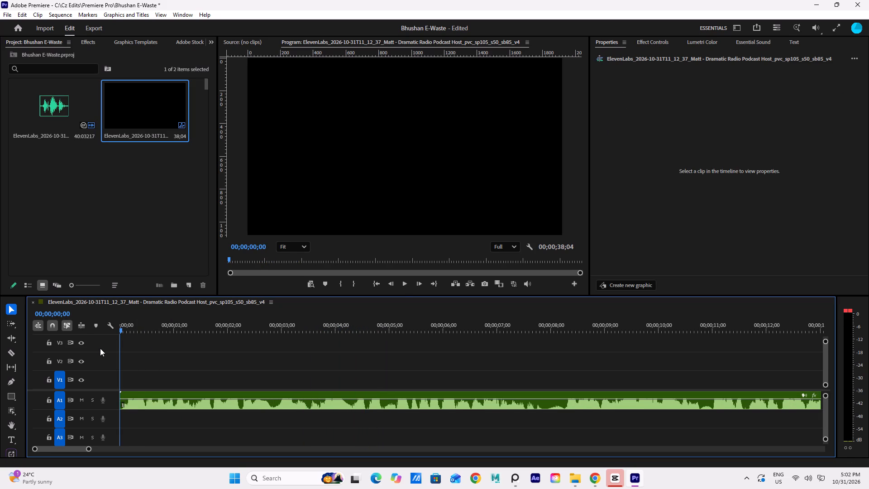
click(149, 399)
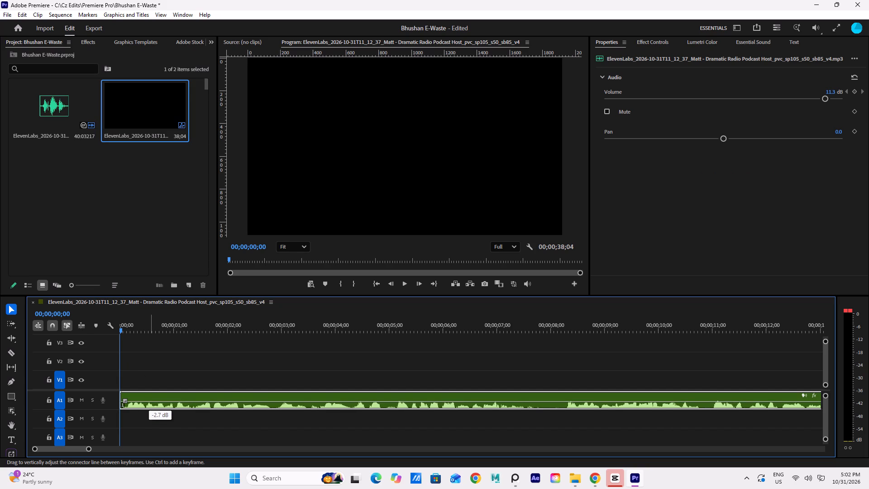
key(space)
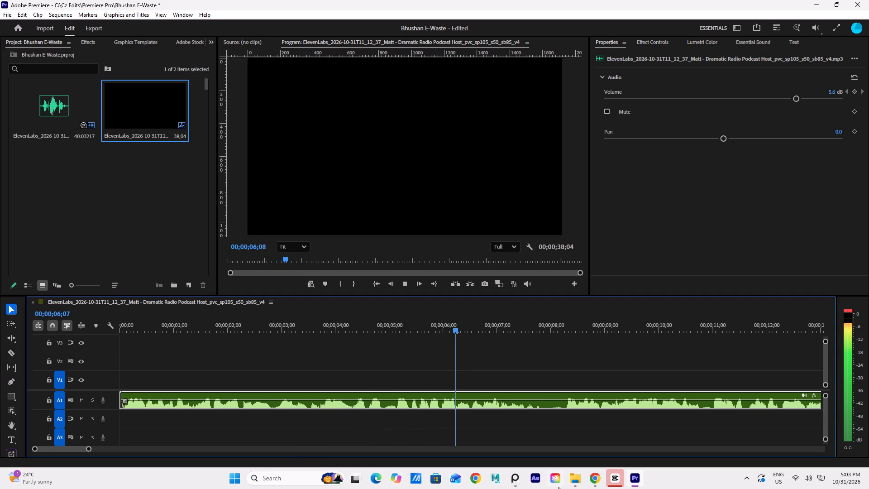
key(space)
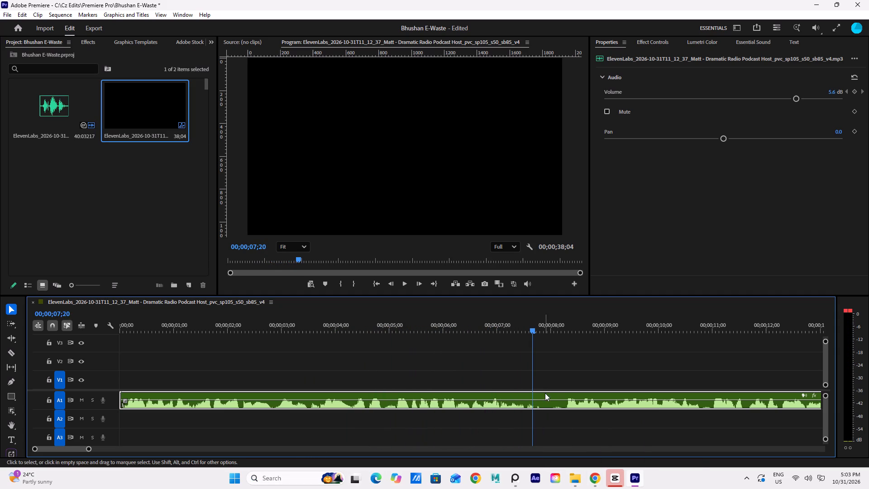
Split the voiceover on track A1 at 00;00;07;20 and replay across the cut to find where the pause ends.
key(c)
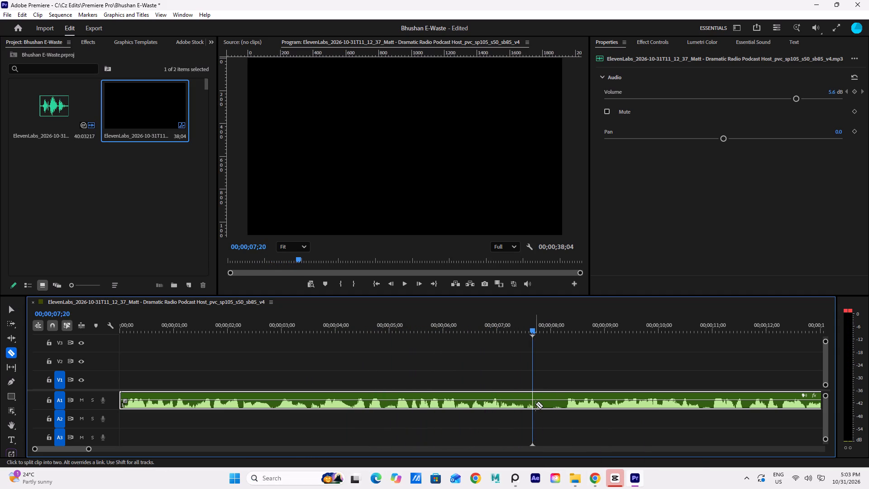
click(534, 404)
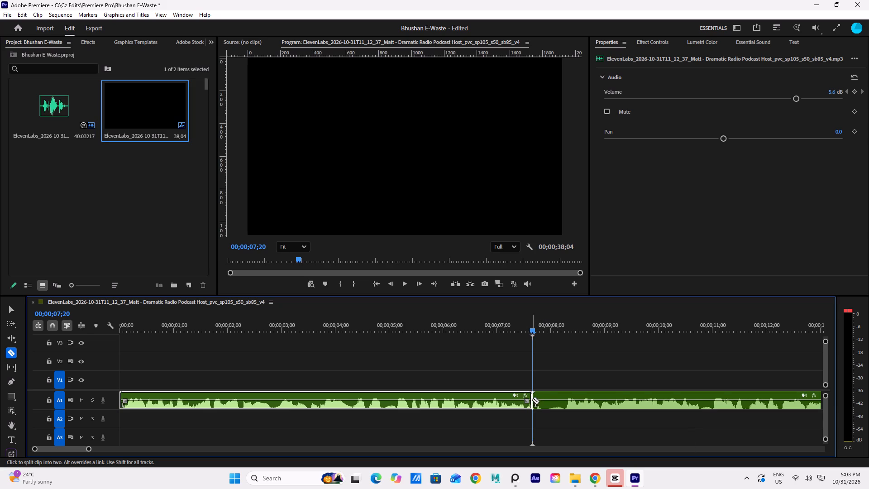
key(space)
key(space)
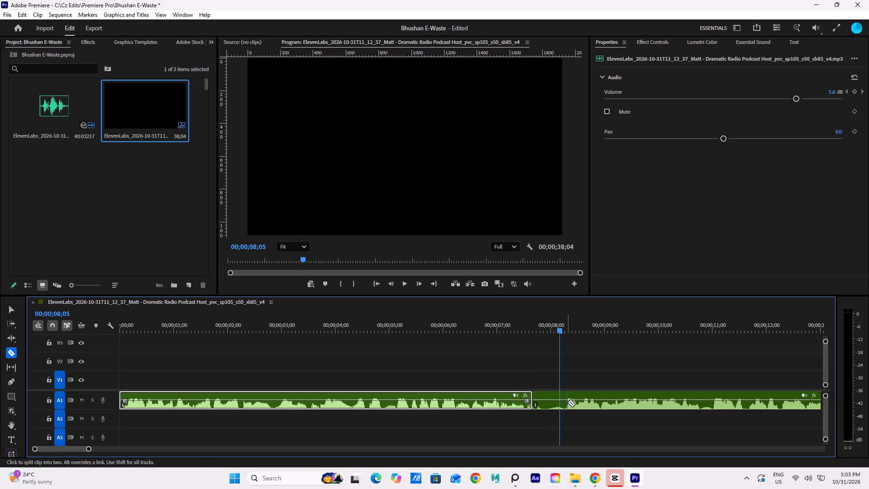
key(v)
click(572, 403)
click(533, 353)
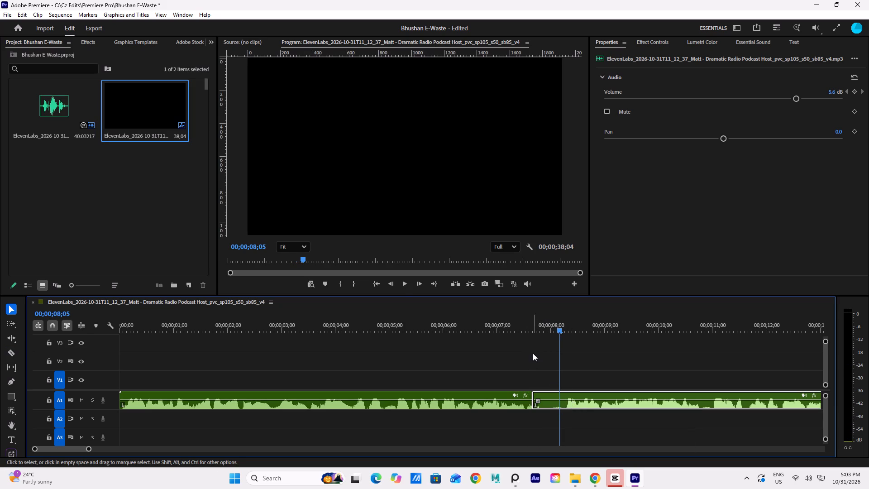
click(527, 349)
click(515, 334)
click(513, 328)
key(space)
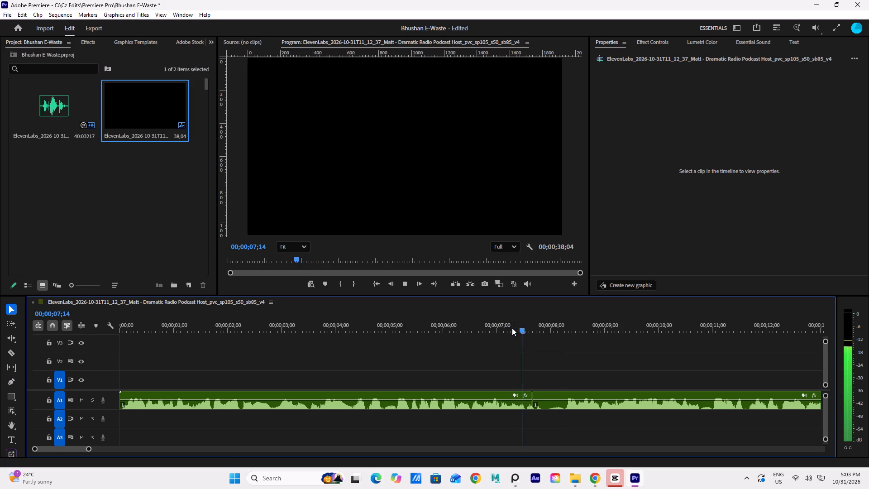
key(space)
key(space)
key(space)
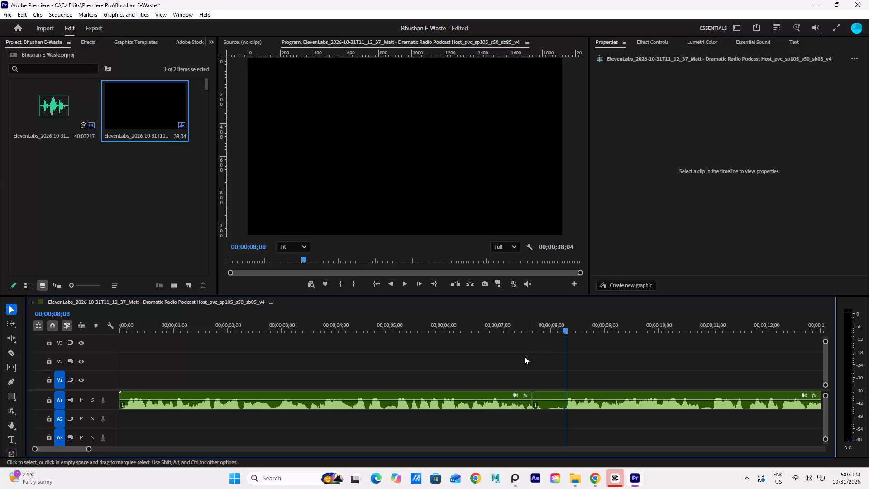
Cut the voiceover at 00;00;08;08, delete the pause between 00;00;07;20 and that cut, and close the gap.
key(ctrl+k)
click(547, 400)
key(Delete)
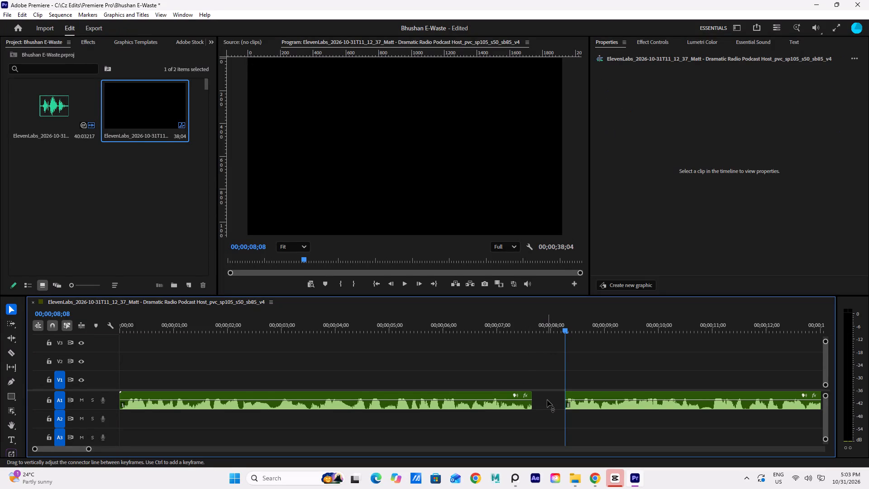
double_click(547, 400)
key(Delete)
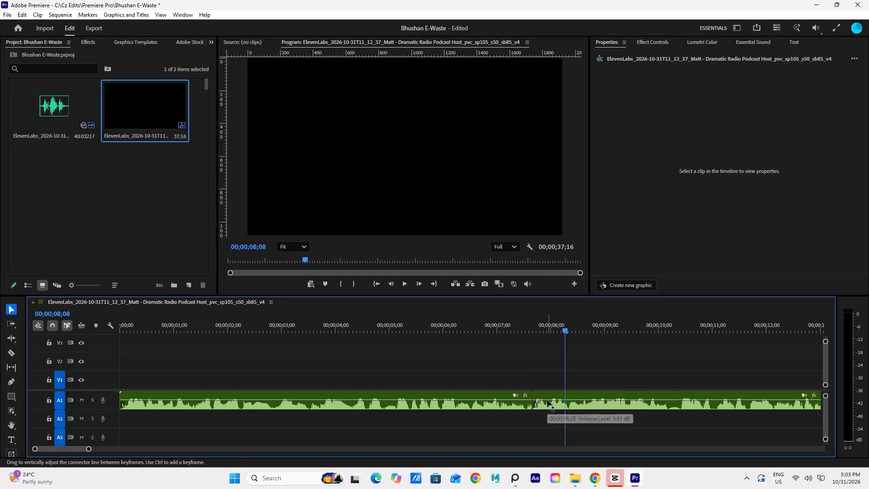
Replay the voiceover across the closed gap to the next pause and split it at 00;00;13;06.
click(469, 330)
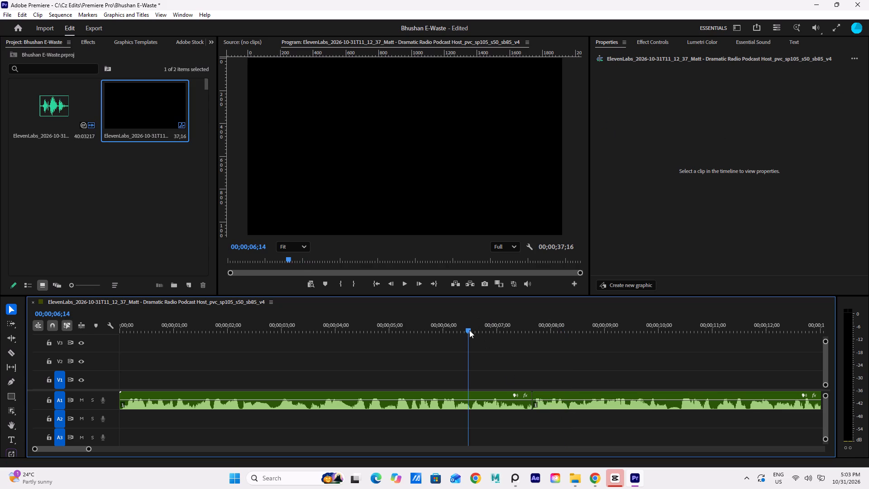
key(space)
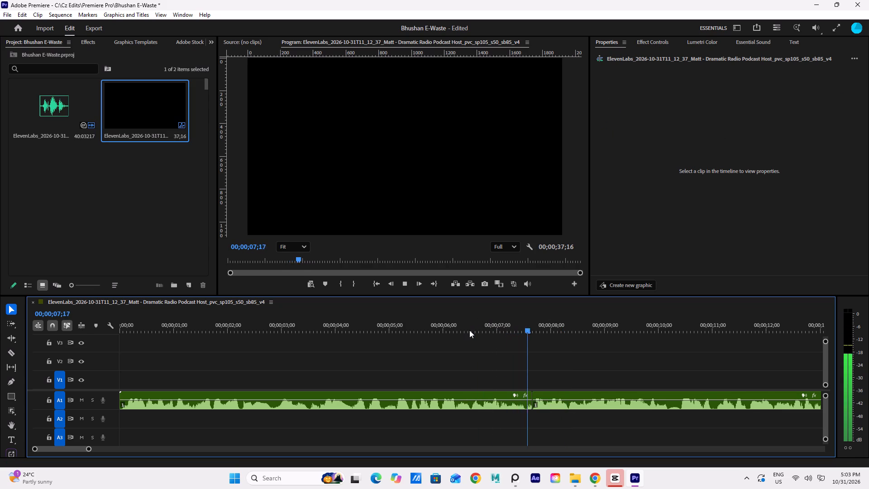
click(458, 328)
key(space)
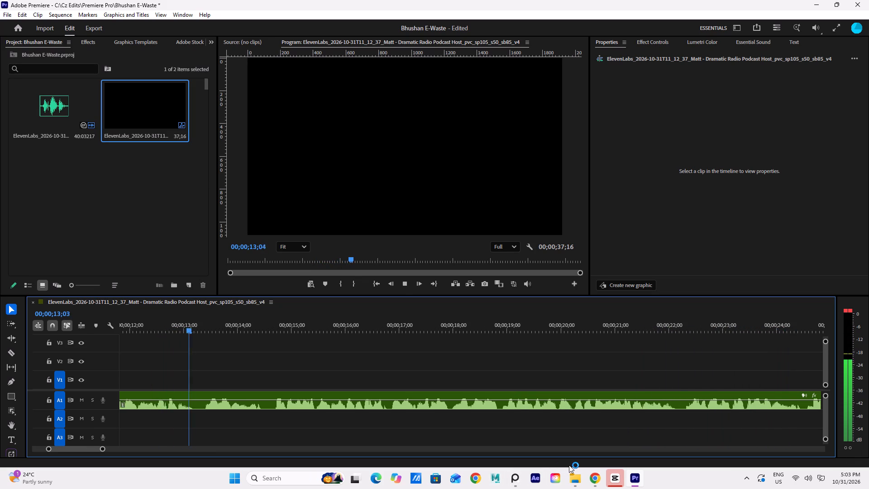
key(space)
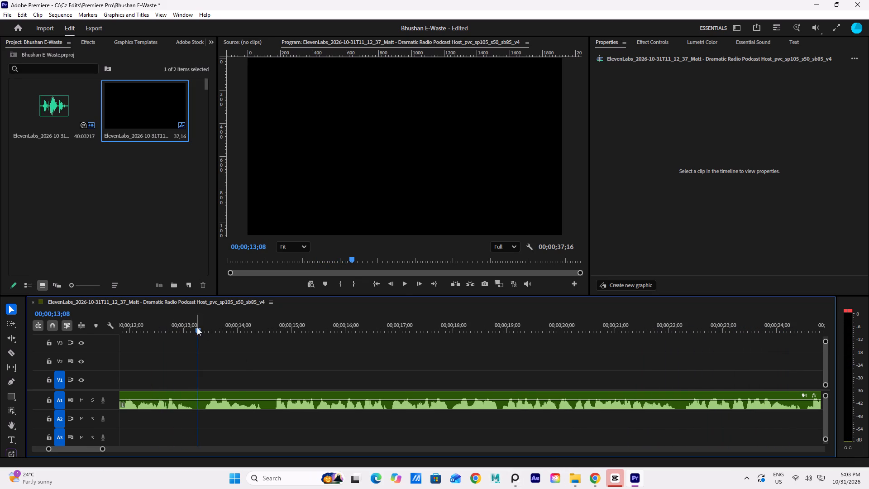
drag(197, 327, 195, 338)
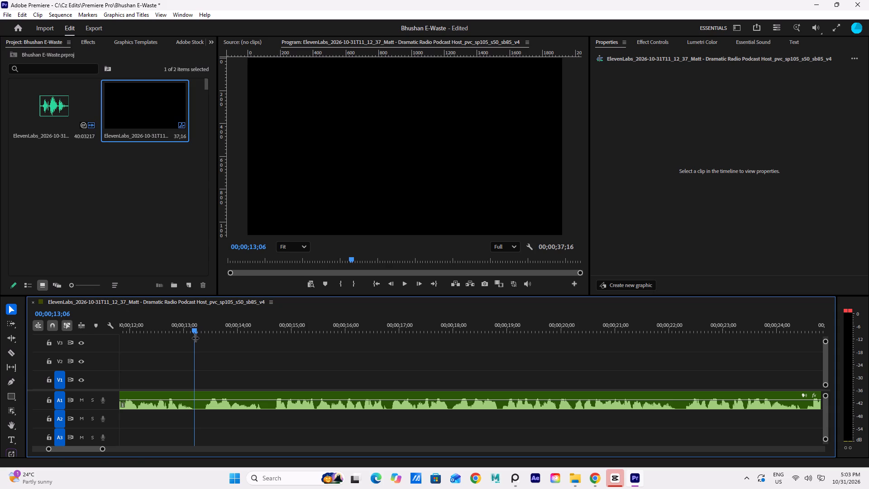
key(c)
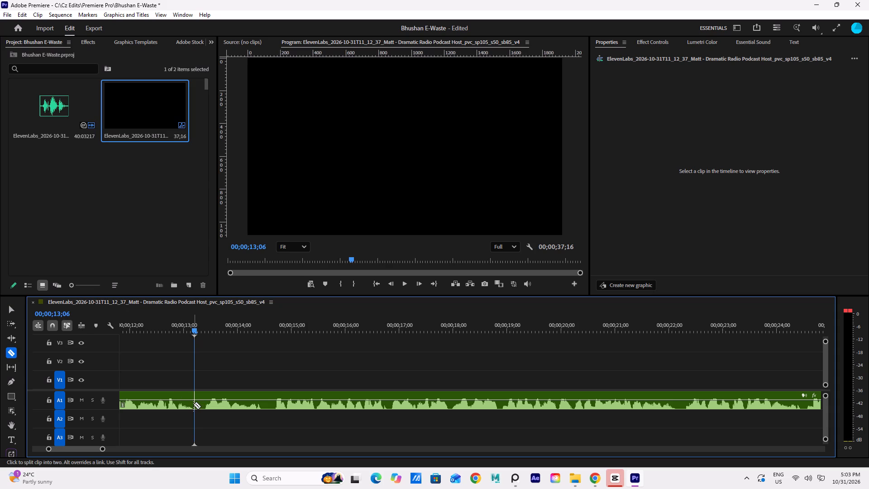
click(194, 406)
Ripple-trim about five frames of silence from the start of the voiceover segment that begins at 00;00;13;06.
key(shift+Down)
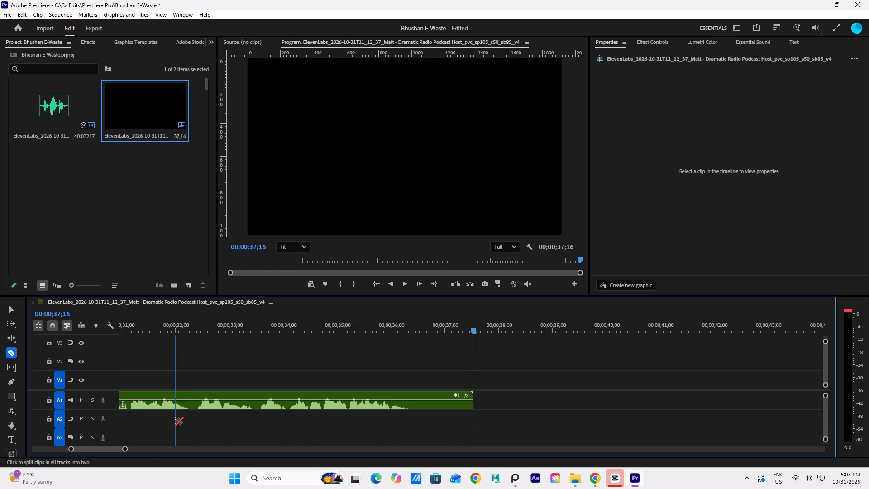
key(Up)
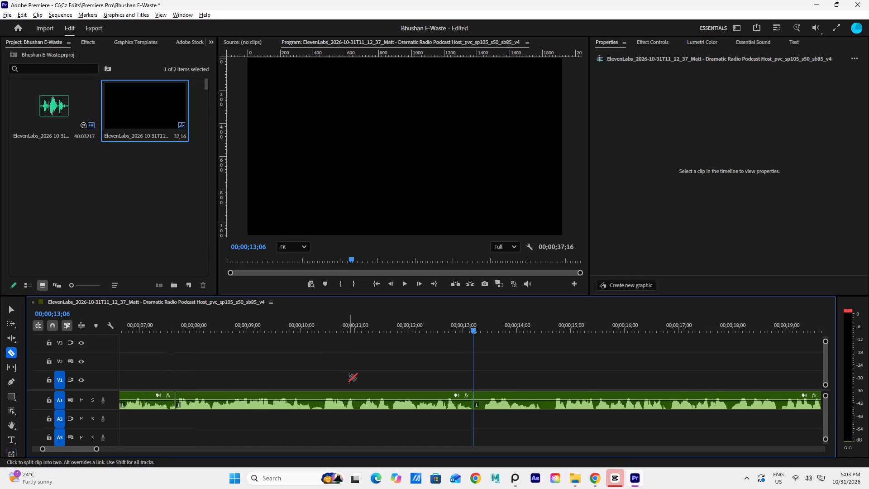
alt+scroll(560, 455, down, 2)
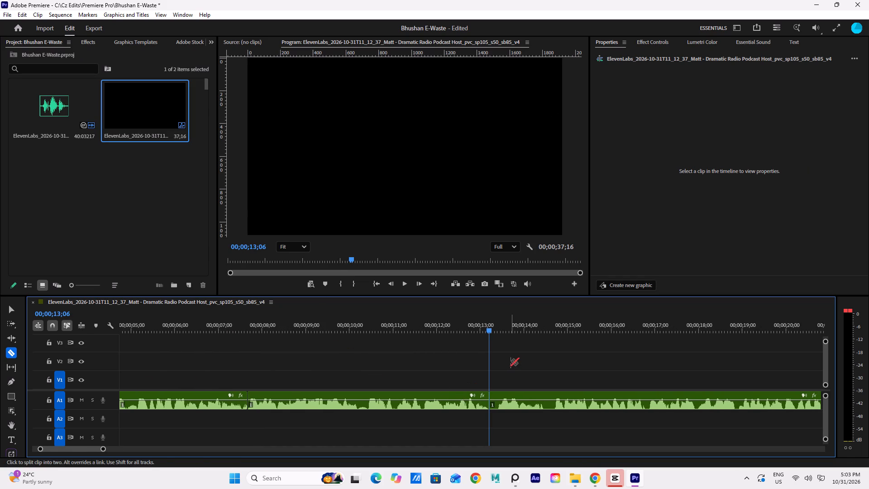
key(v)
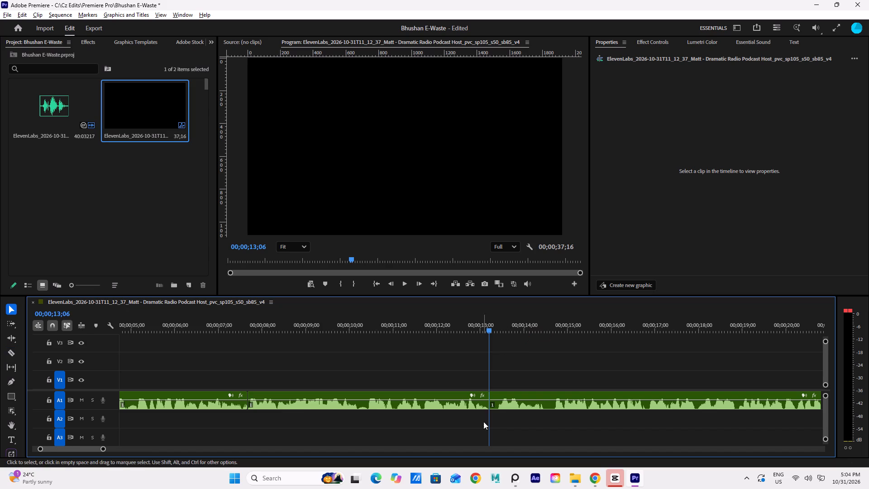
alt+scroll(487, 422, up, 4)
click(500, 330)
key(q)
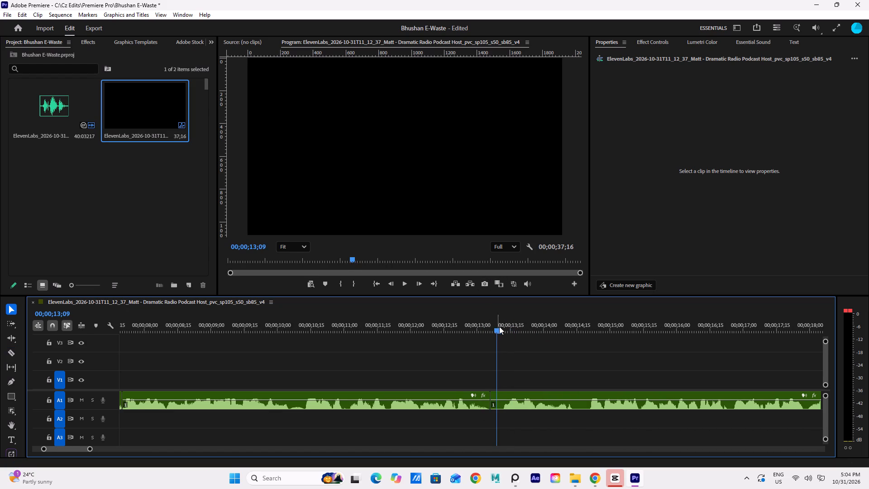
click(495, 322)
key(q)
click(549, 402)
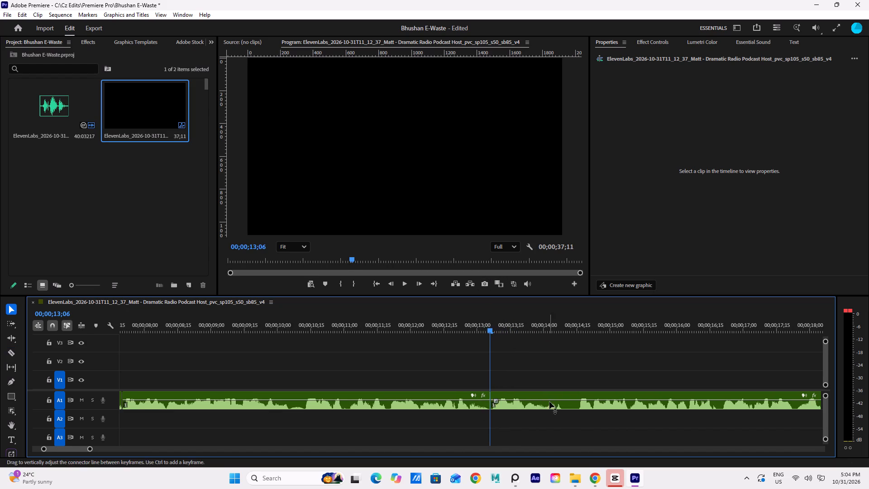
Replay the voiceover from 00;00;13;06 through the next pause and split it at 00;00;14;09.
click(544, 364)
key(space)
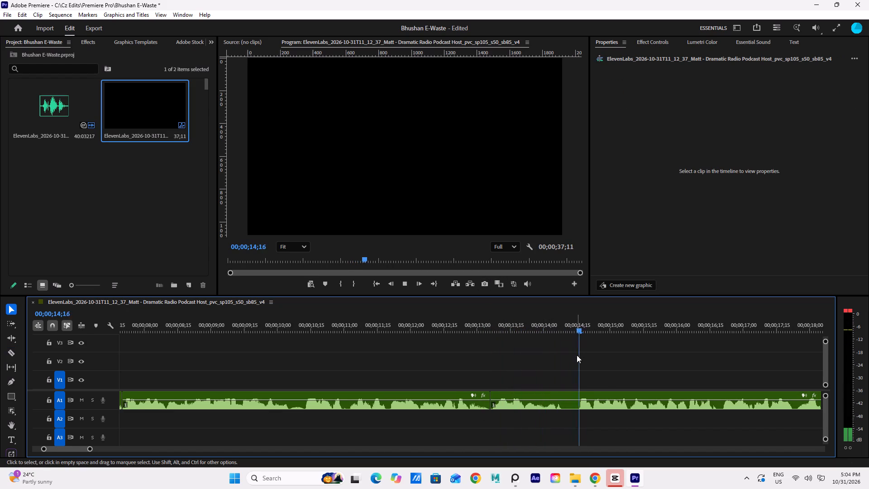
key(space)
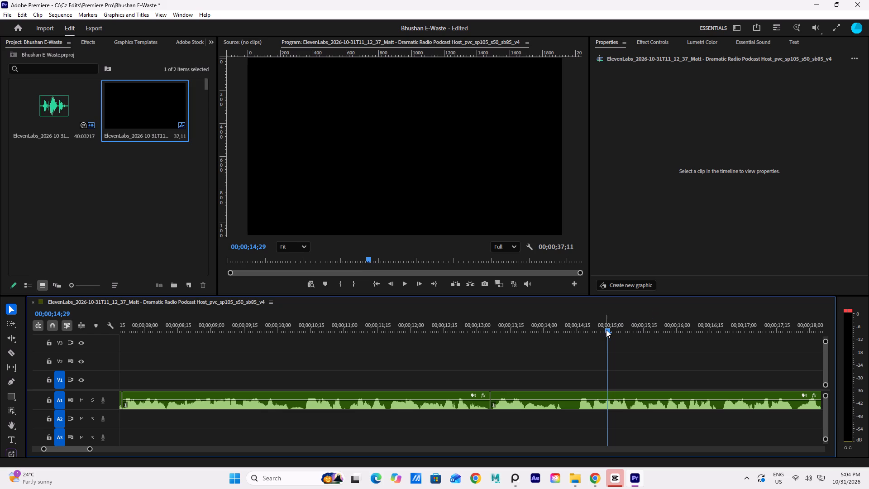
drag(606, 330, 563, 356)
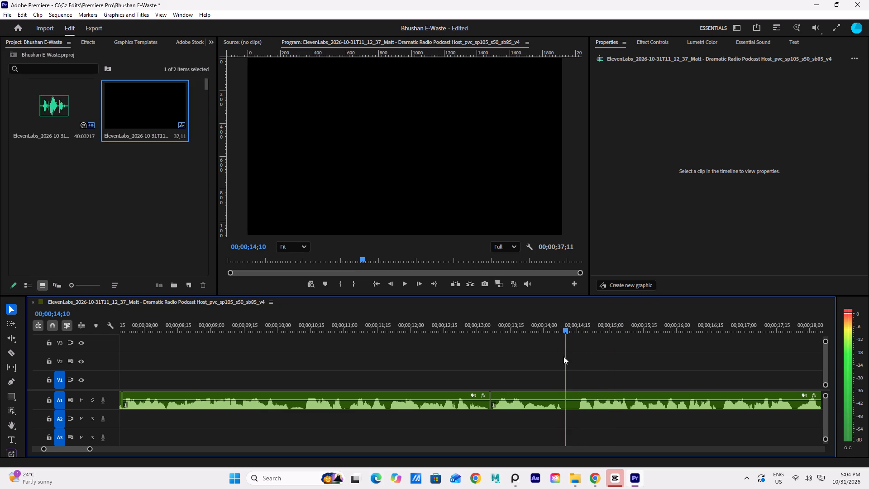
drag(563, 356, 563, 356)
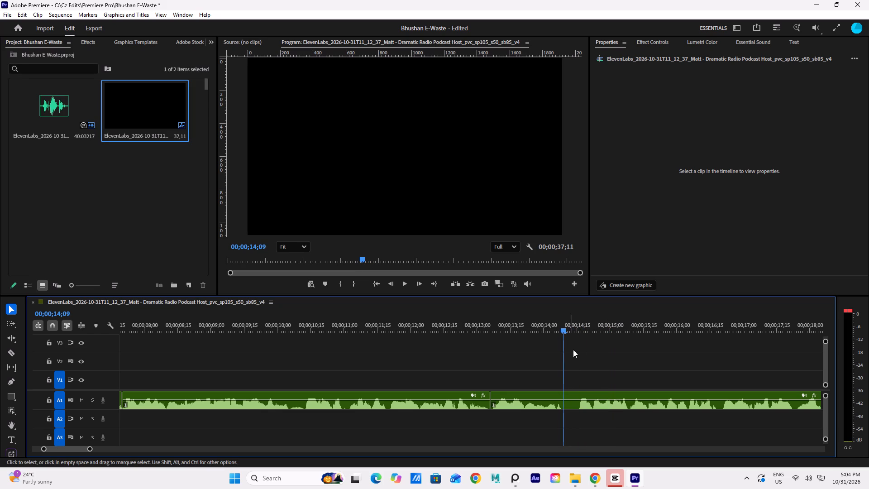
key(ctrl+k)
Cut the voiceover at 00;00;14;16 and ripple-delete the pause between 00;00;14;09 and that cut.
click(597, 370)
click(573, 361)
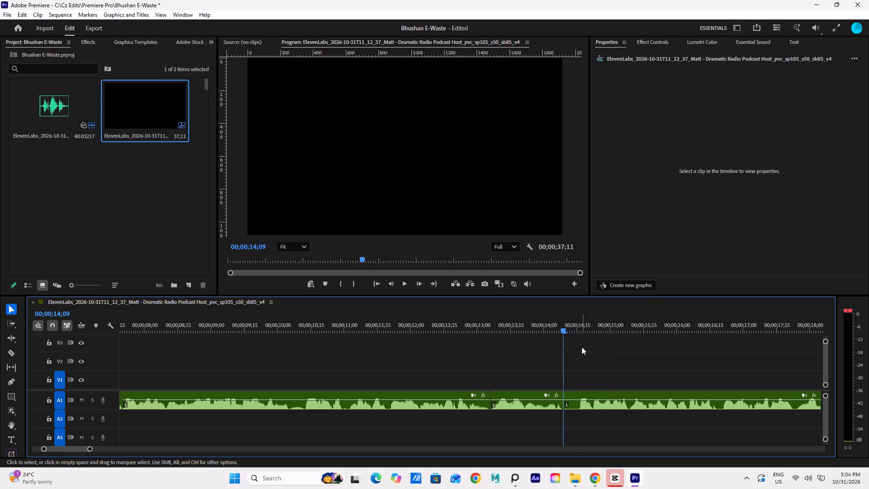
click(582, 347)
double_click(575, 333)
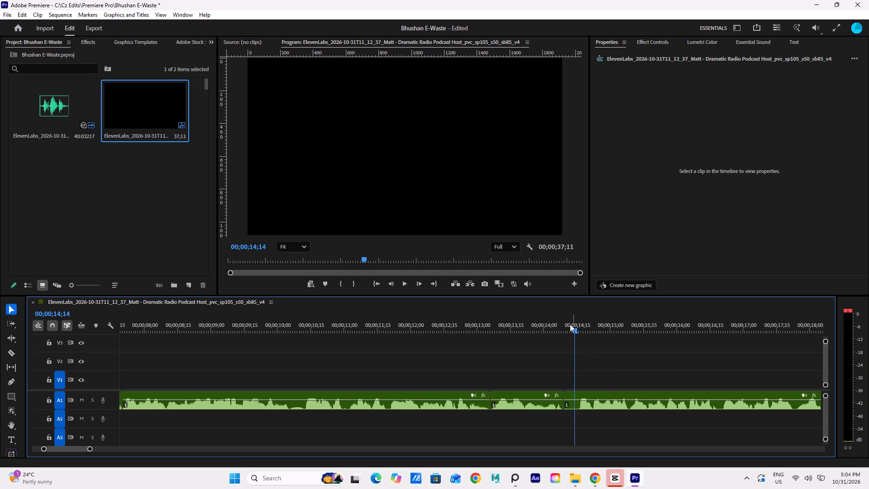
drag(574, 328, 579, 333)
key(ctrl+k)
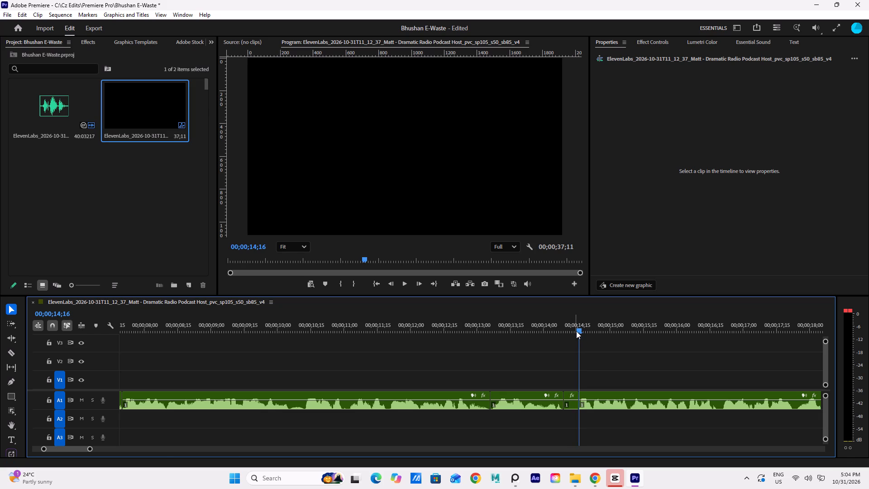
click(575, 401)
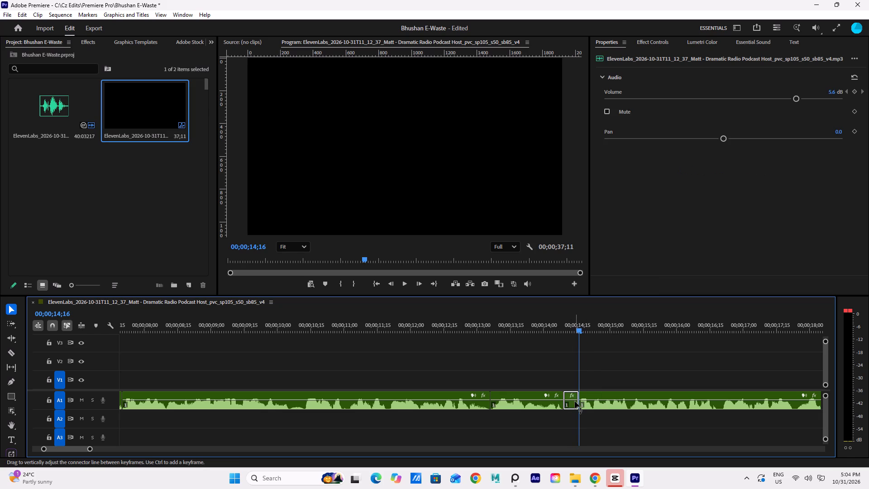
key(shift+Delete)
Replay the voiceover from 00;00;13;08 across the closed gap to the next long pause and split it at 00;00;21;22.
click(540, 373)
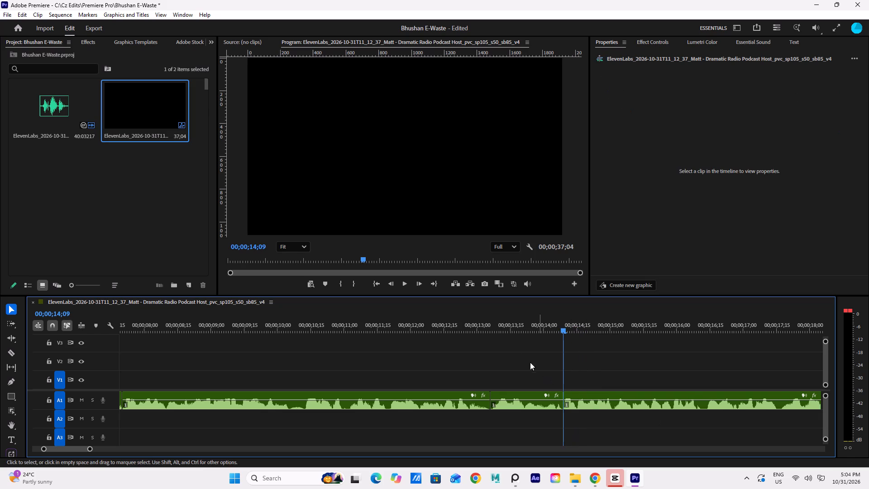
click(520, 354)
click(496, 327)
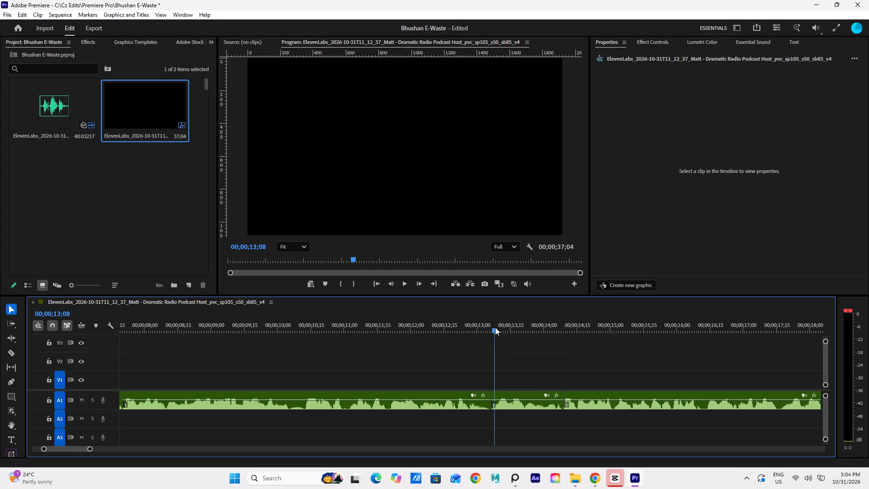
key(space)
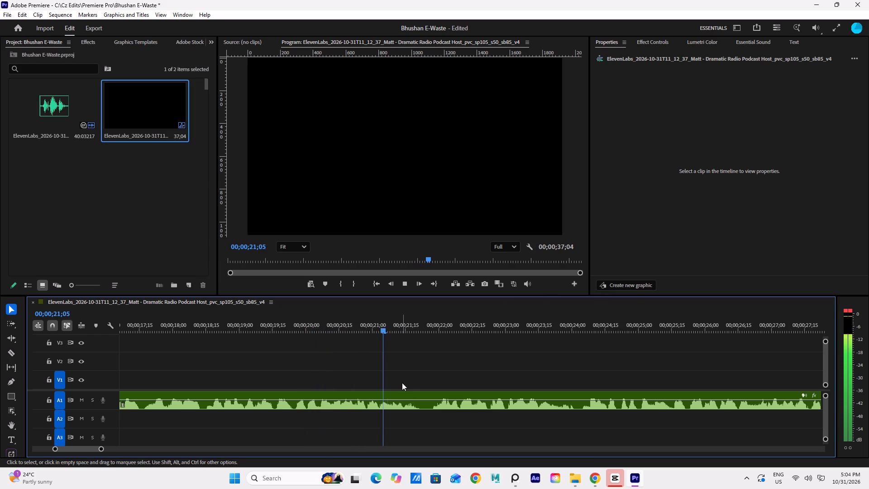
key(space)
drag(424, 332, 420, 334)
key(c)
click(422, 398)
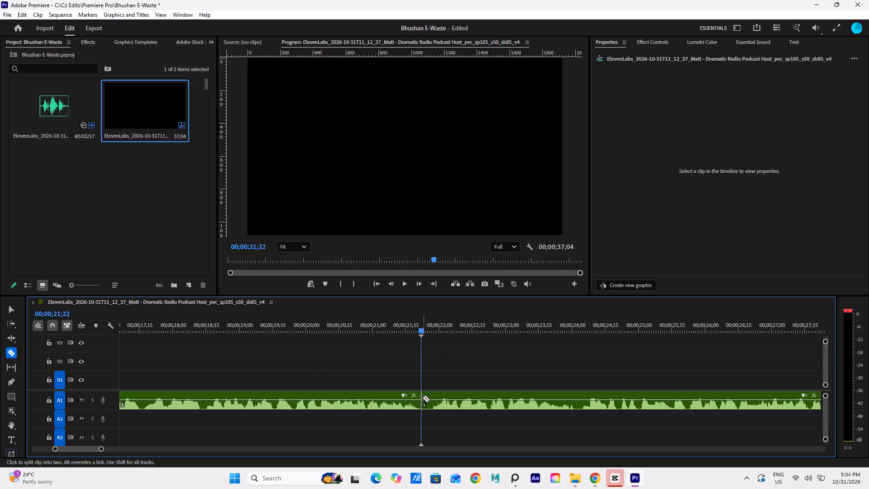
Cut the voiceover about five frames after 00;00;21;22 and ripple-delete the short silent piece between the two cuts.
click(431, 398)
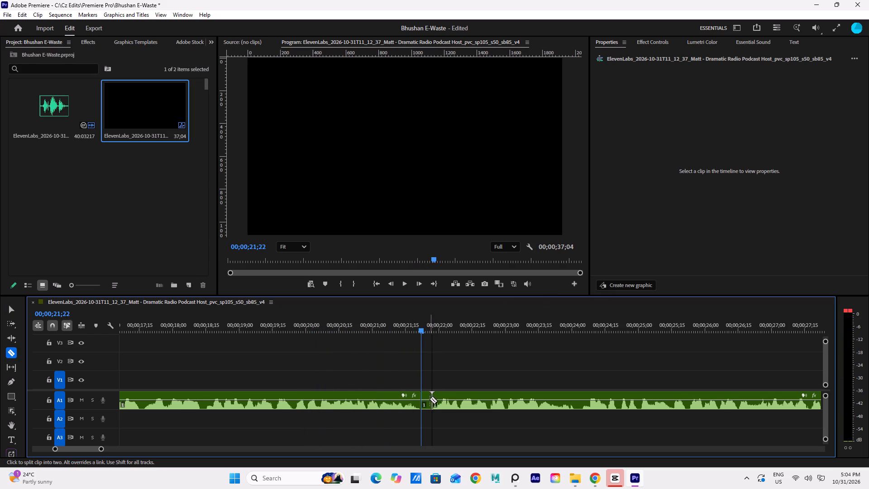
key(v)
click(427, 398)
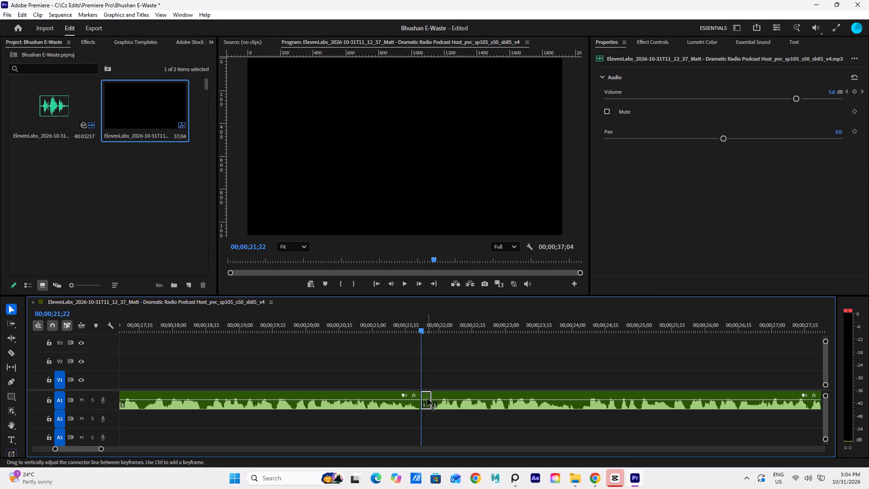
key(shift+Delete)
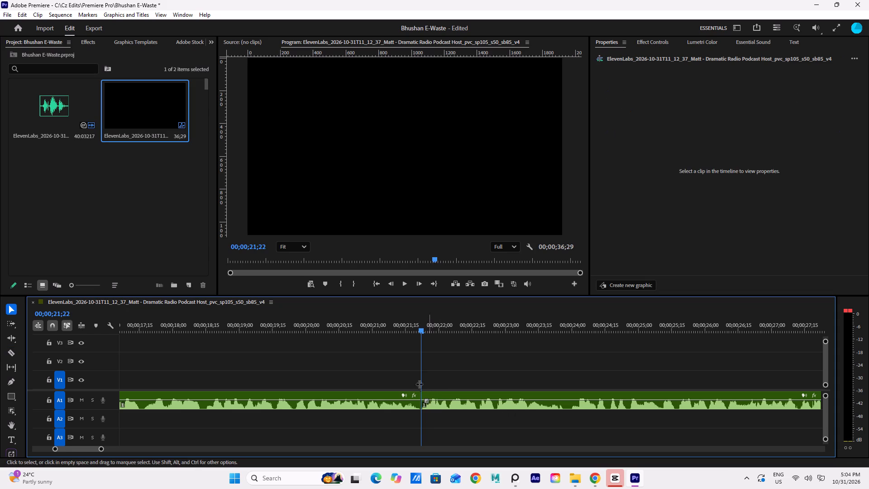
Replay the voiceover across the closed gap, locate the pause near 00;00;24;00, and split the audio at 00;00;23;26.
click(381, 324)
key(space)
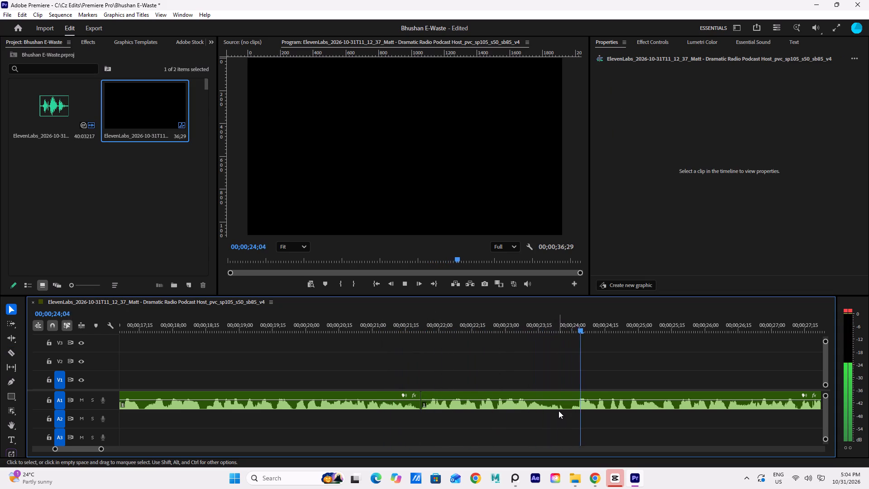
click(559, 329)
drag(558, 345, 567, 348)
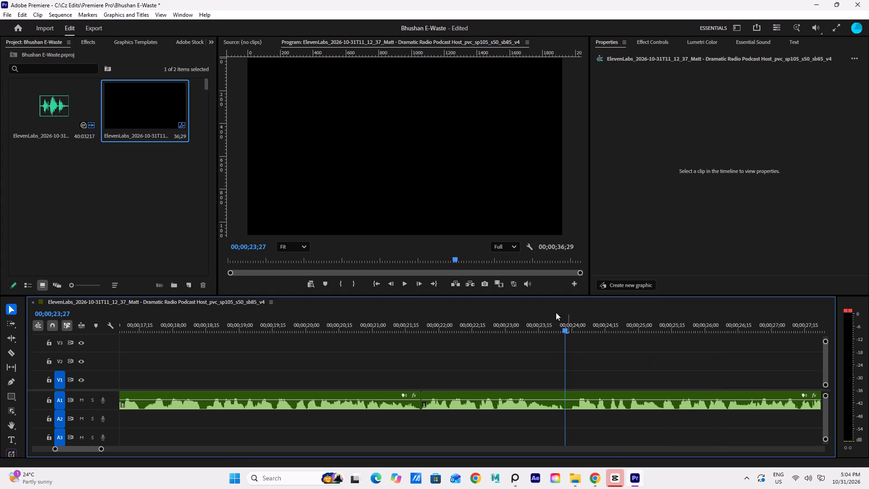
drag(524, 326, 521, 139)
key(space)
key(space)
key(Left)
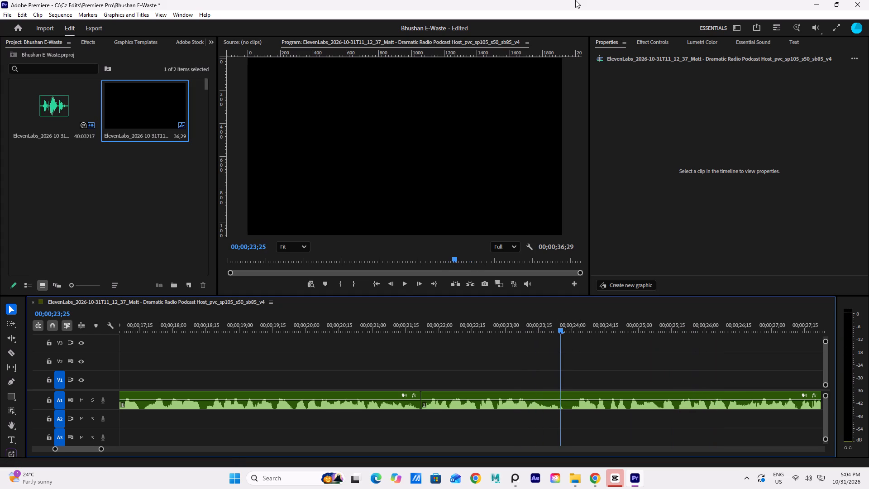
key(Right)
key(Right)
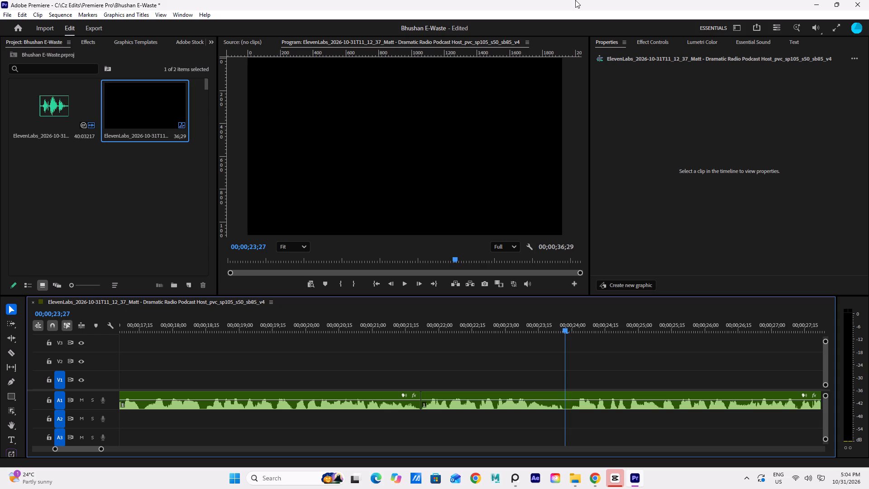
key(Right)
key(Right)
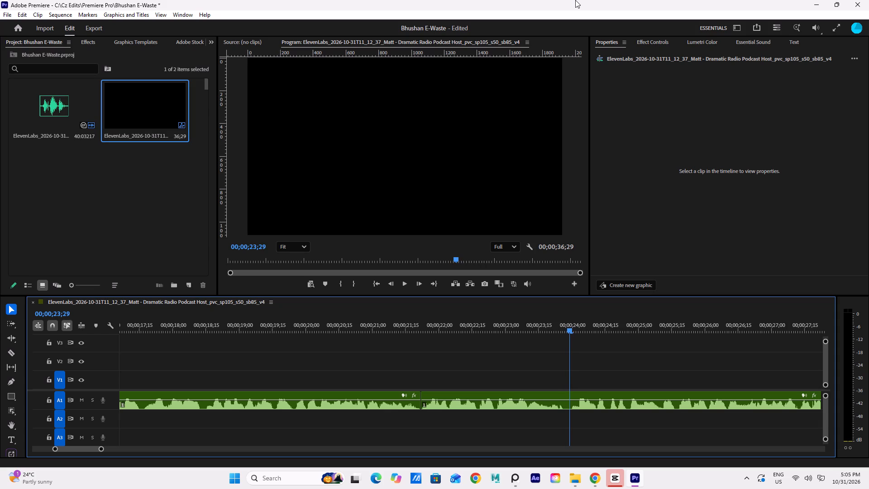
key(Right)
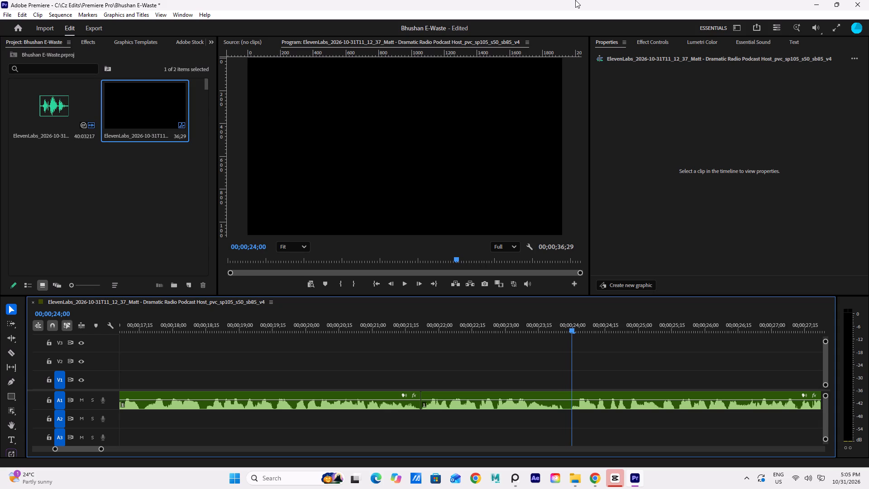
key(Left)
key(Left)
key(Left)
key(Left)
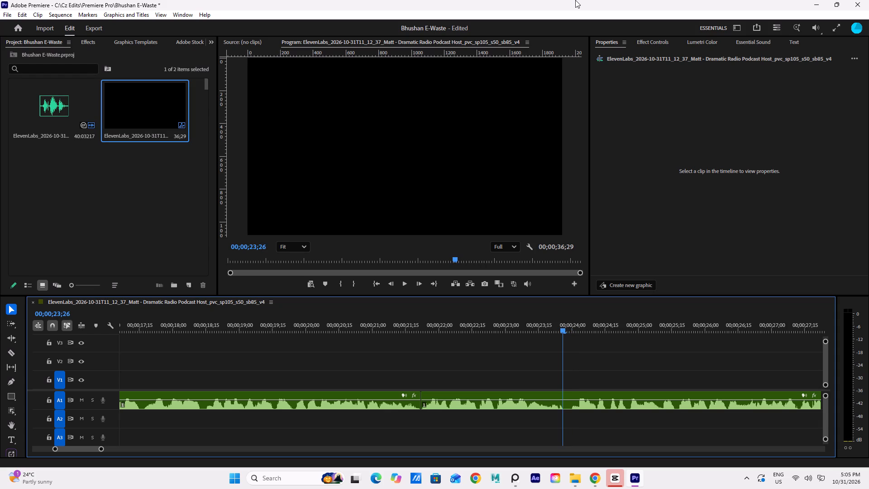
key(ctrl+k)
Cut the voiceover at 00;00;24;00 and ripple-delete the pause between 00;00;23;26 and that cut.
key(Right)
key(Right)
key(Right)
key(Right)
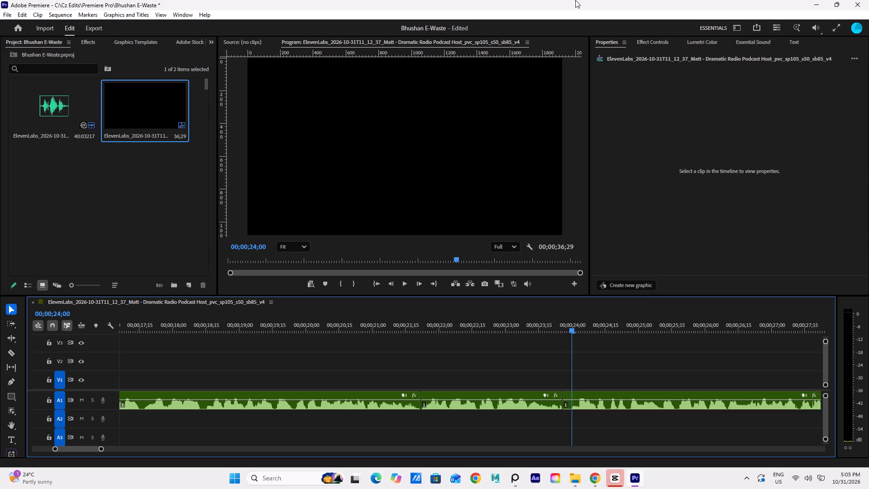
key(ctrl+k)
click(563, 402)
click(563, 402)
key(shift+Delete)
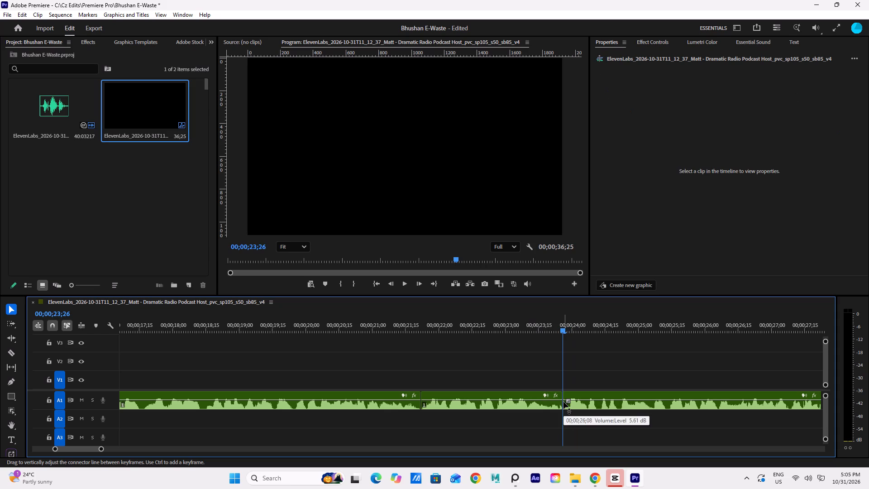
Replay the voiceover across the closed gap at 00;00;23;26 to the next pause and split it at 00;00;28;07.
key(Left)
key(Left)
key(Left)
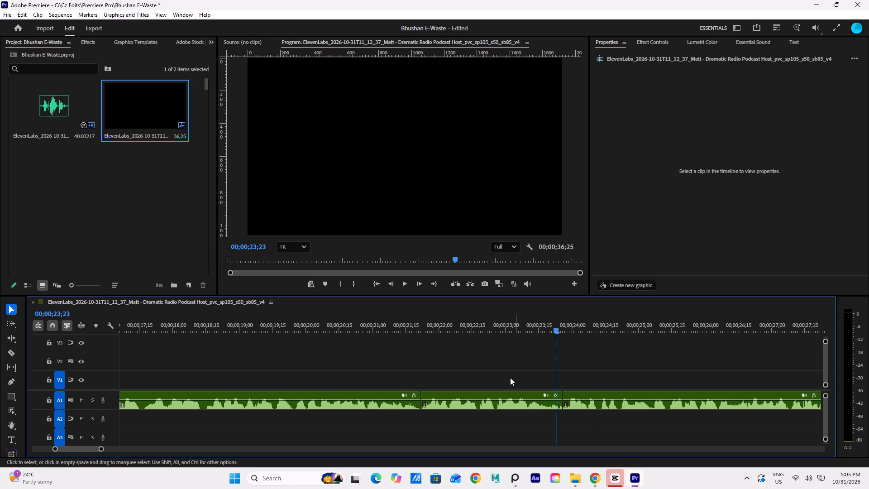
key(space)
click(501, 386)
click(492, 357)
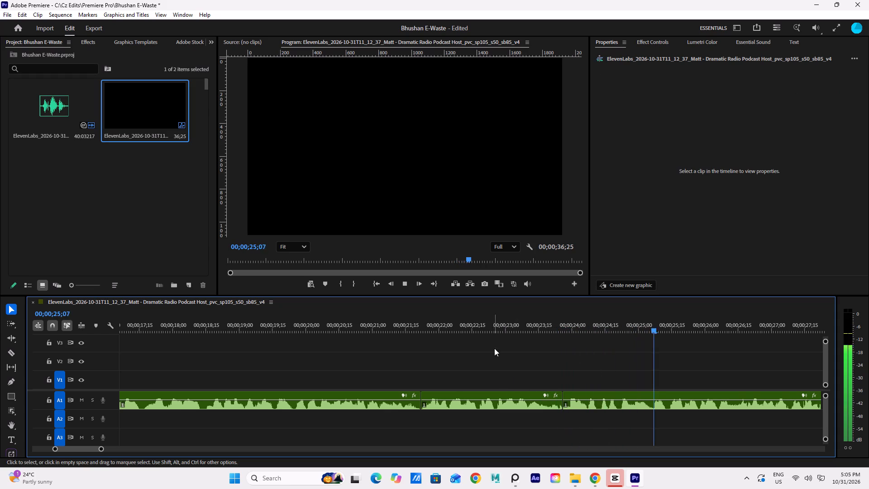
click(497, 331)
key(space)
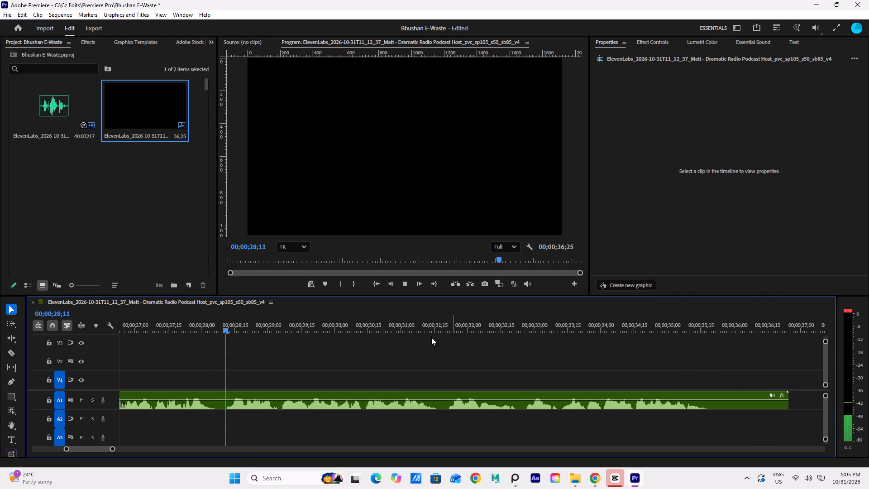
key(space)
drag(240, 330, 221, 331)
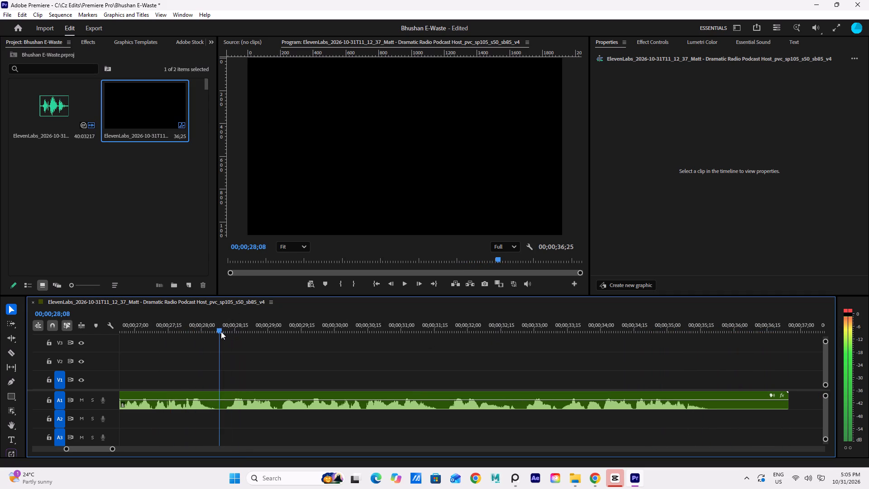
drag(221, 331, 217, 330)
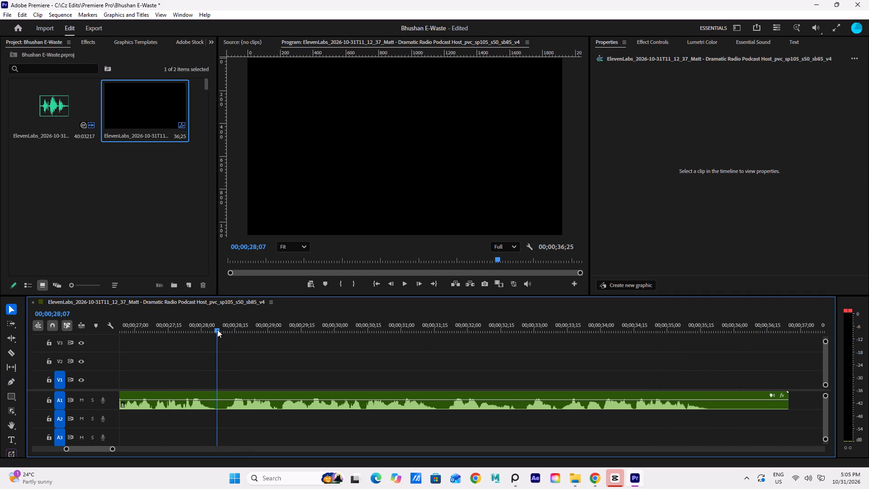
key(ctrl+c)
key(c)
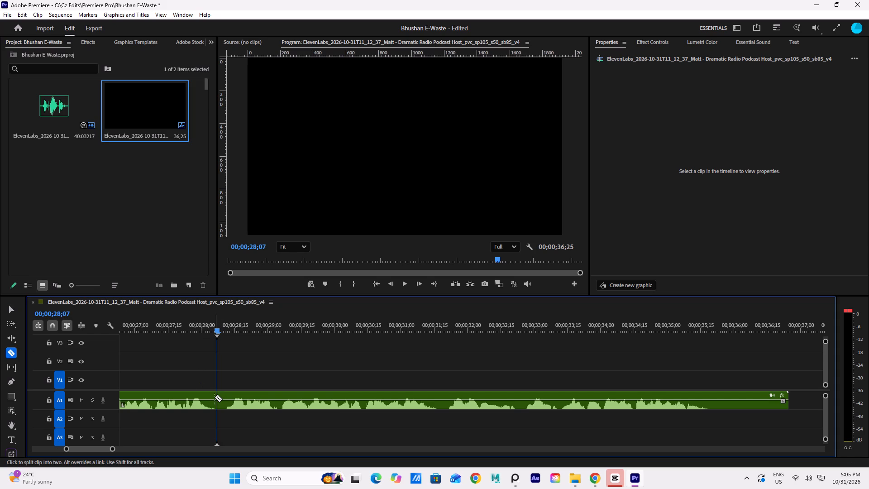
click(218, 399)
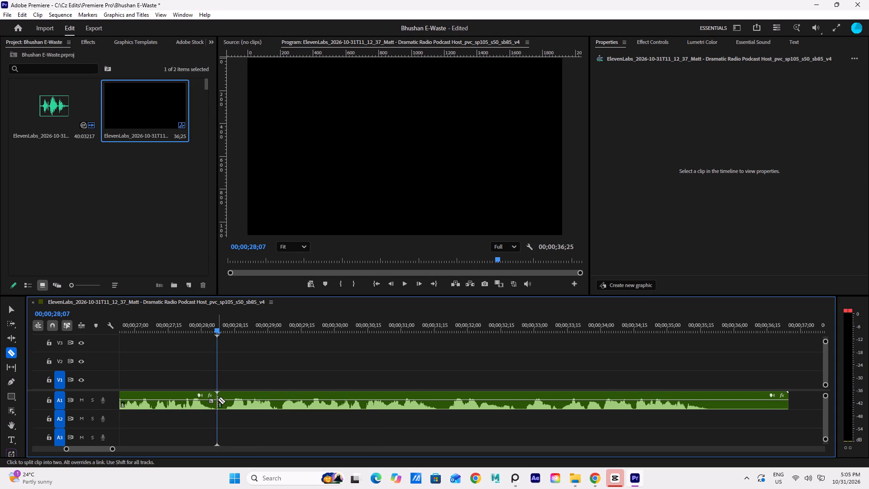
Cut the voiceover four frames after 00;00;28;07 and delete the silent piece between the two cuts.
click(225, 403)
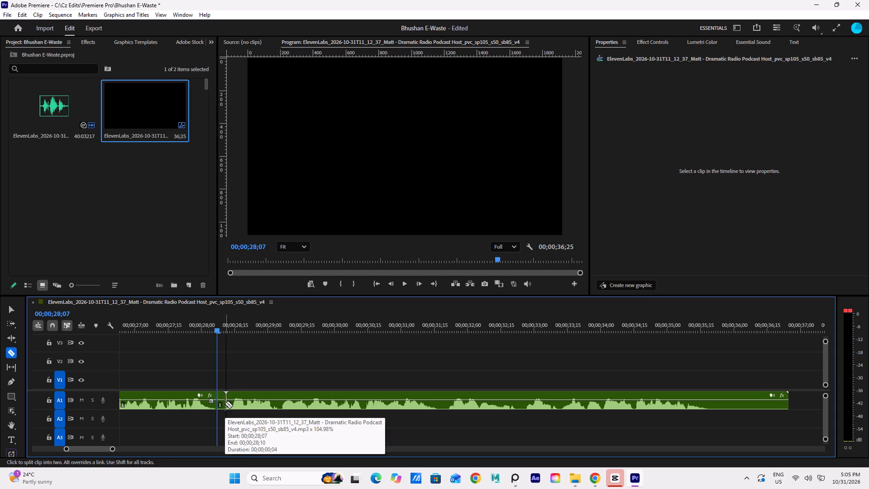
key(v)
click(220, 399)
key(Delete)
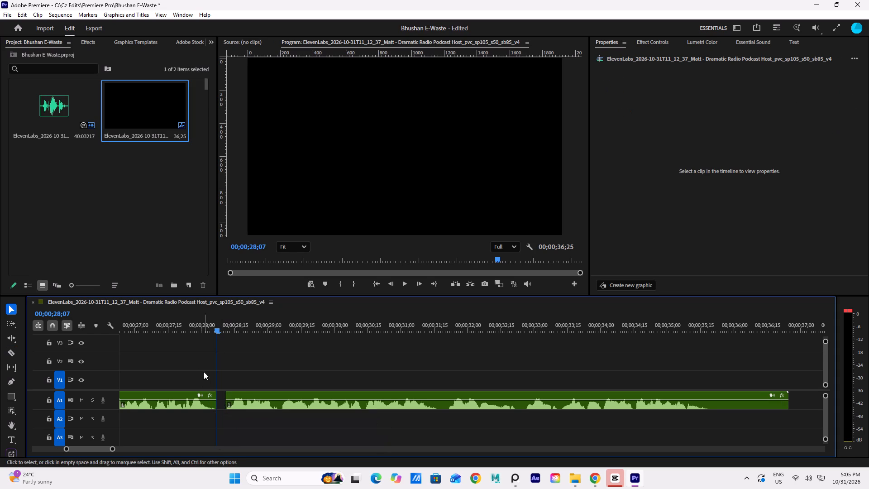
Ripple-delete the empty gap in the voiceover at 00;00;28;07.
right_click(224, 403)
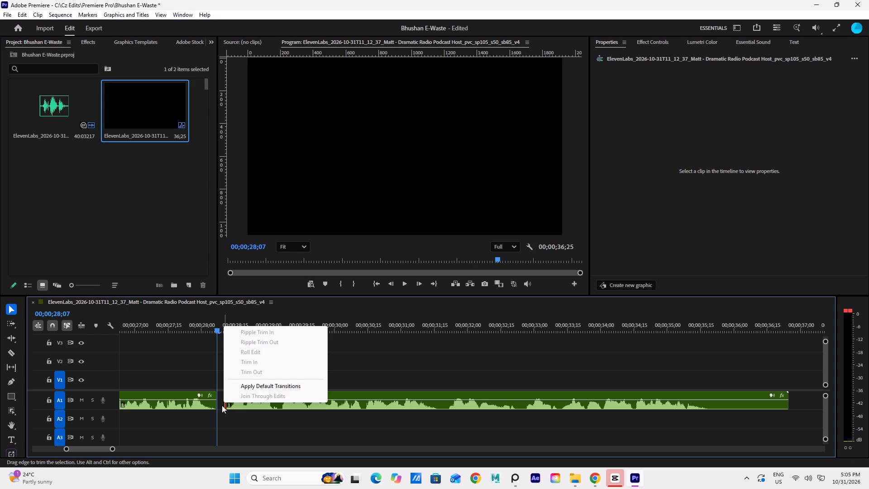
click(222, 405)
right_click(222, 405)
click(230, 413)
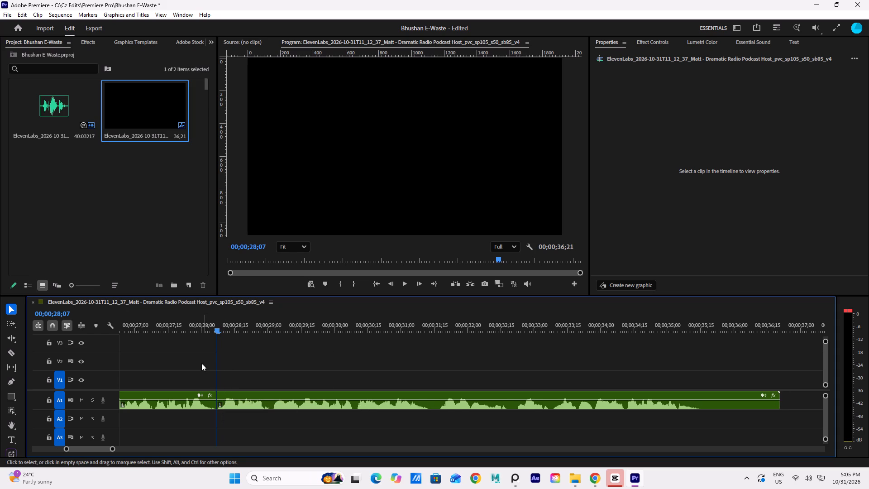
Play the voiceover from 00;00;28;07 to the next pause and split it at 00;00;31;12.
click(200, 360)
key(space)
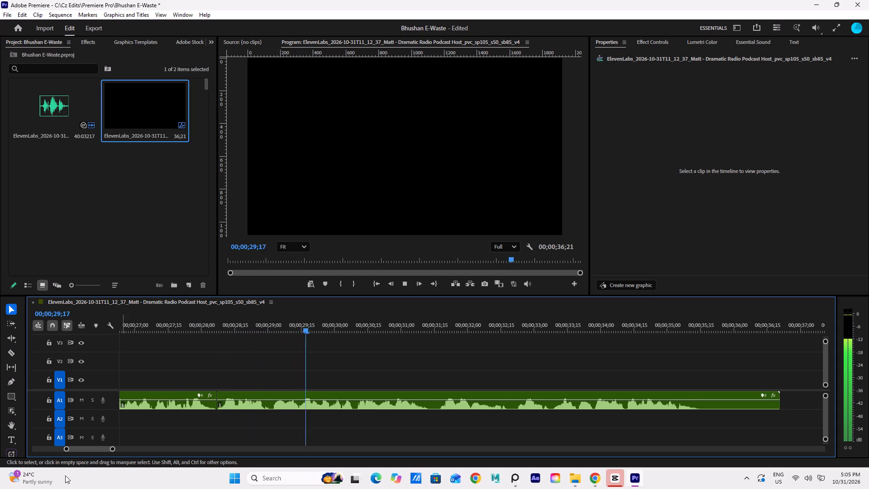
key(space)
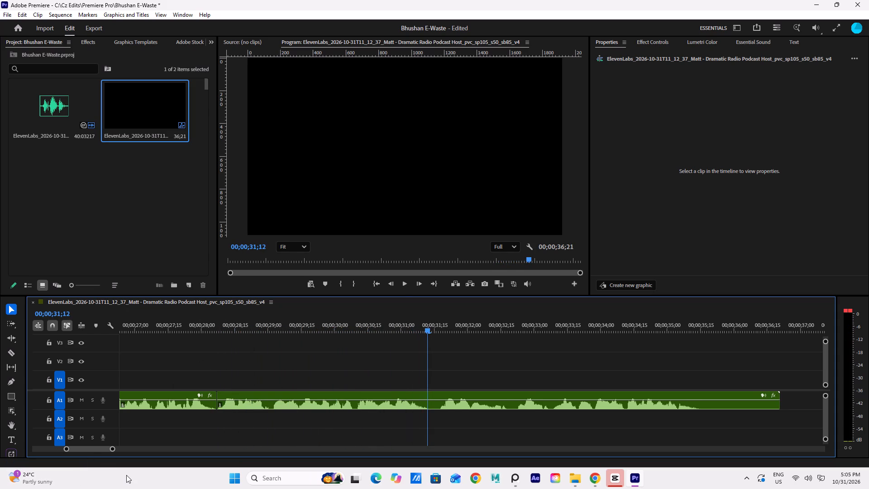
key(c)
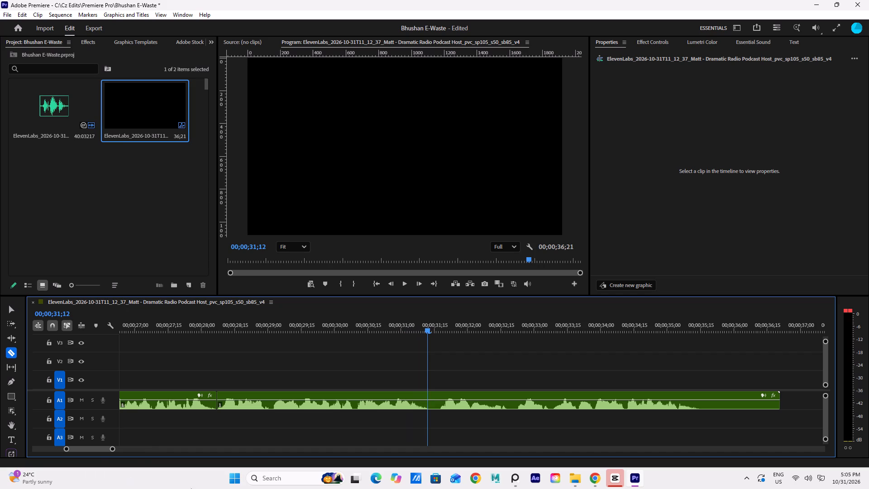
click(429, 404)
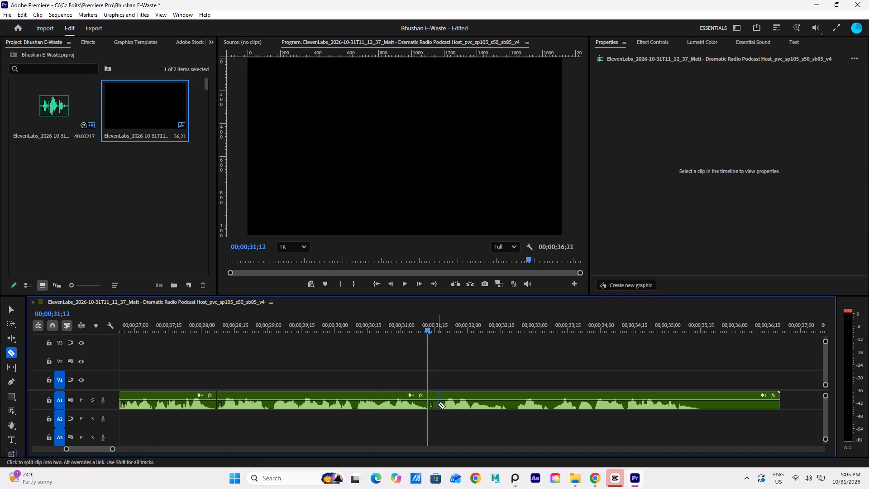
Cut the voiceover five frames after 00;00;31;12, delete the silent piece between the cuts, and close the gap.
click(439, 403)
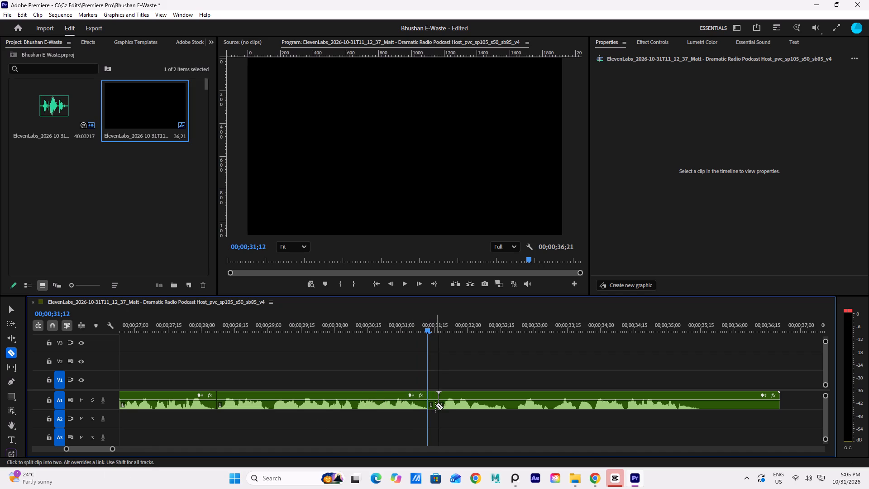
key(v)
click(435, 403)
key(Delete)
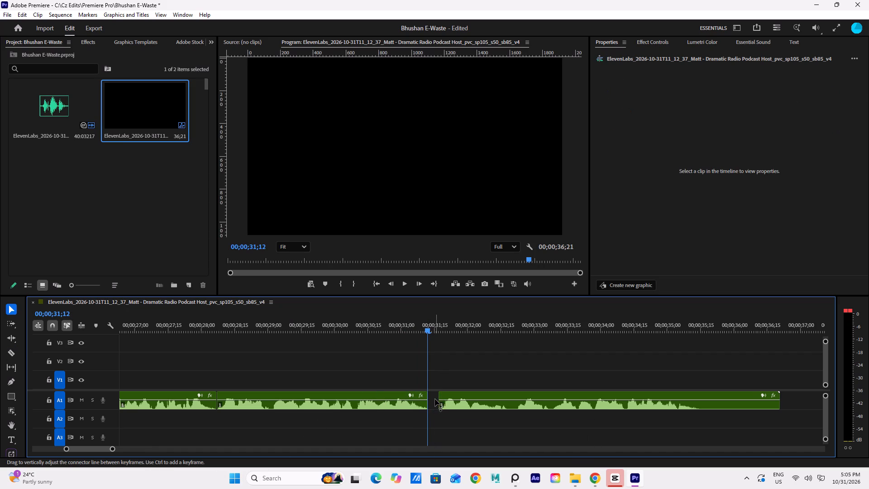
double_click(435, 399)
key(Delete)
click(399, 350)
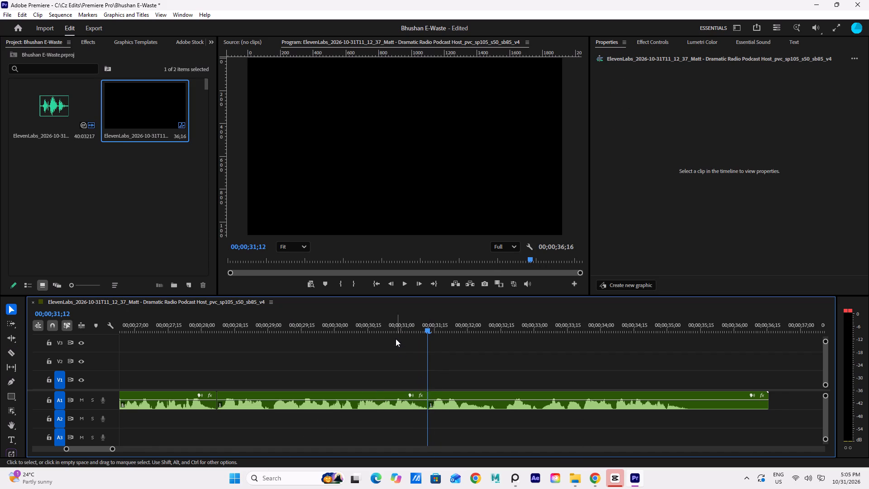
Replay the voiceover across the closed gap at 00;00;31;12 to the next pause and split it at 00;00;32;13.
click(396, 339)
click(390, 325)
key(space)
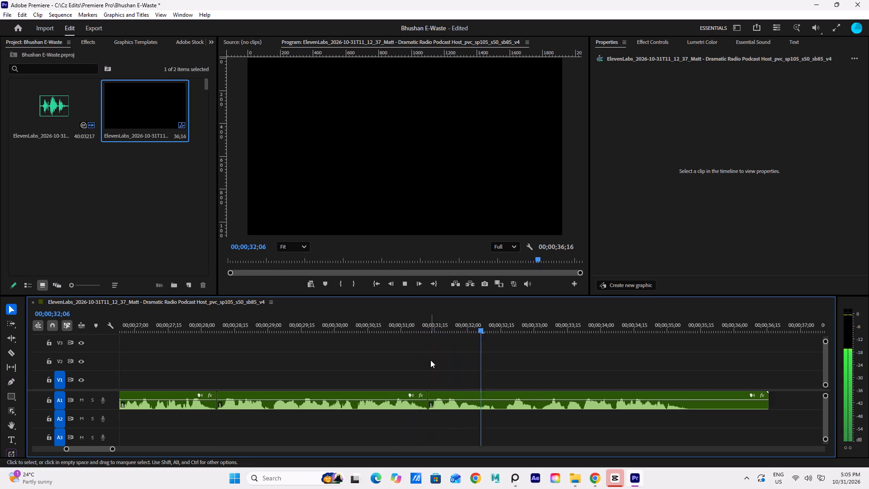
key(space)
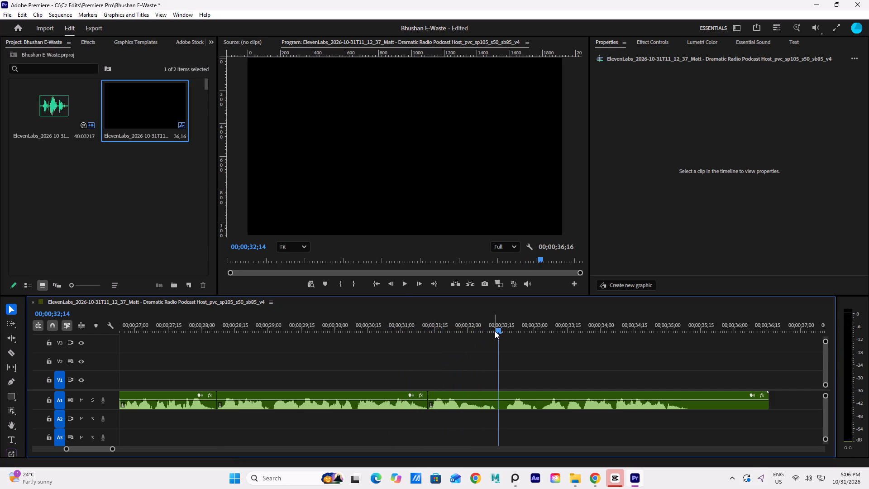
key(Left)
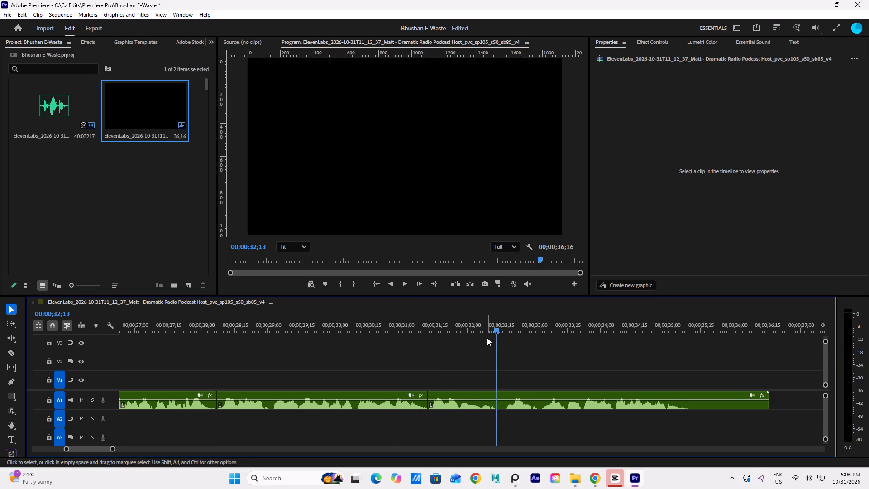
key(ctrl+k)
Cut the voiceover at 00;00;32;17 and ripple-delete the pause between 00;00;32;13 and that cut.
key(Right)
key(Right)
key(Right)
key(Right)
key(Right)
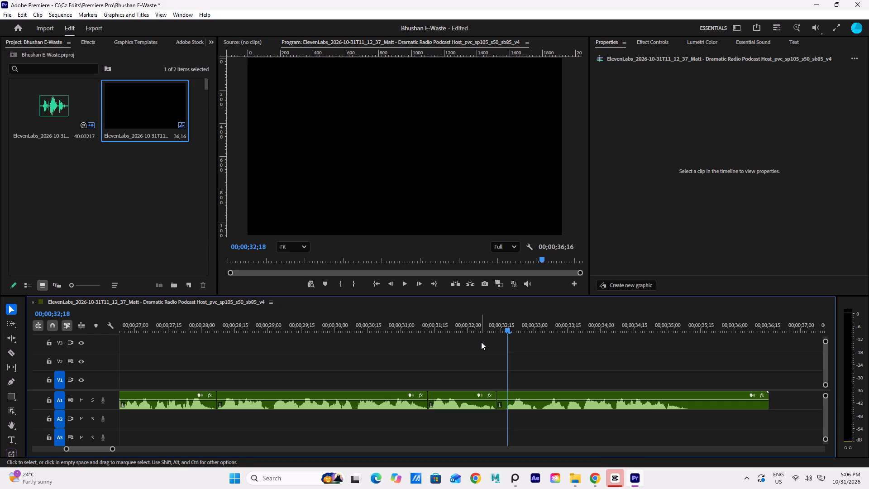
key(Left)
key(ctrl+k)
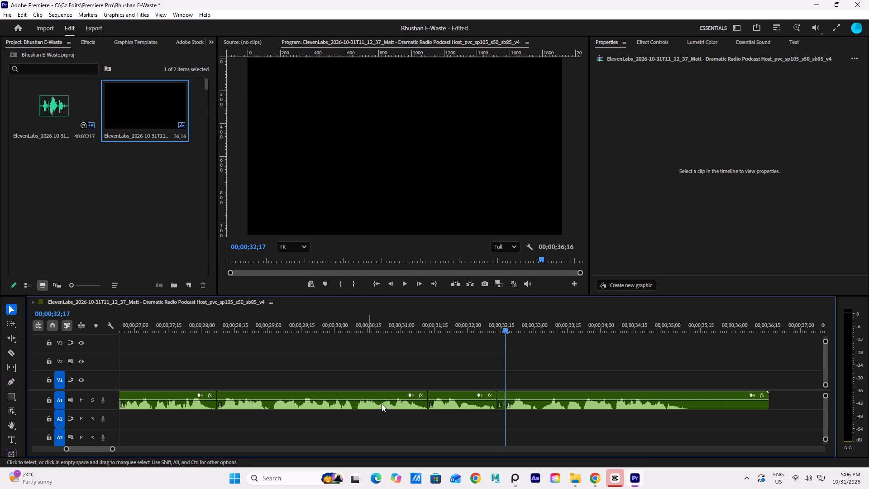
click(503, 405)
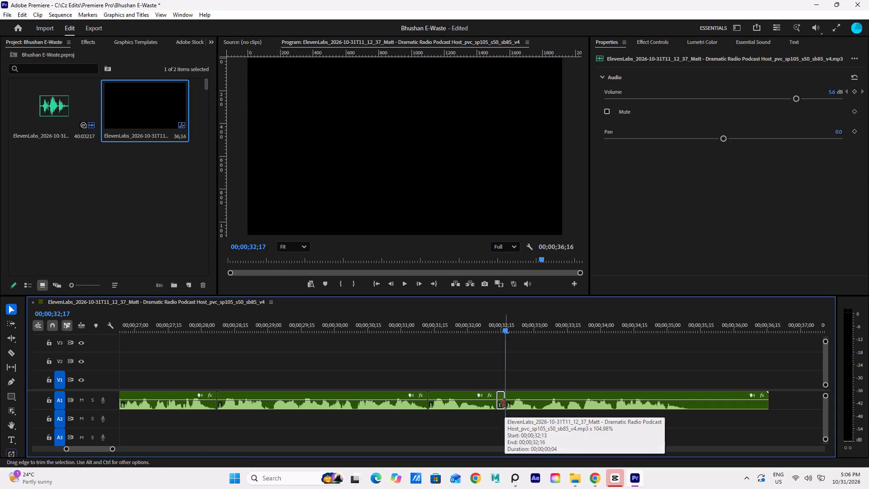
key(shift+Delete)
Replay the voiceover from 00;00;32;05 through its ending and ripple-trim the silent tail back to 00;00;35;08.
click(480, 329)
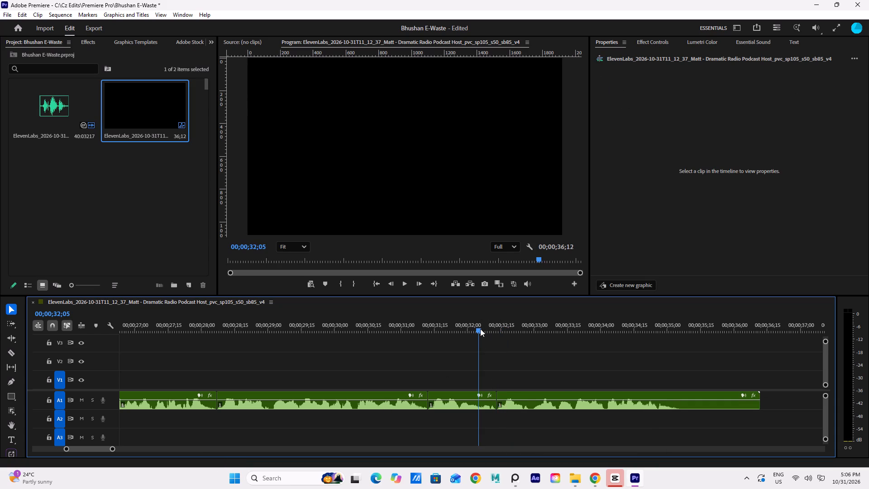
key(space)
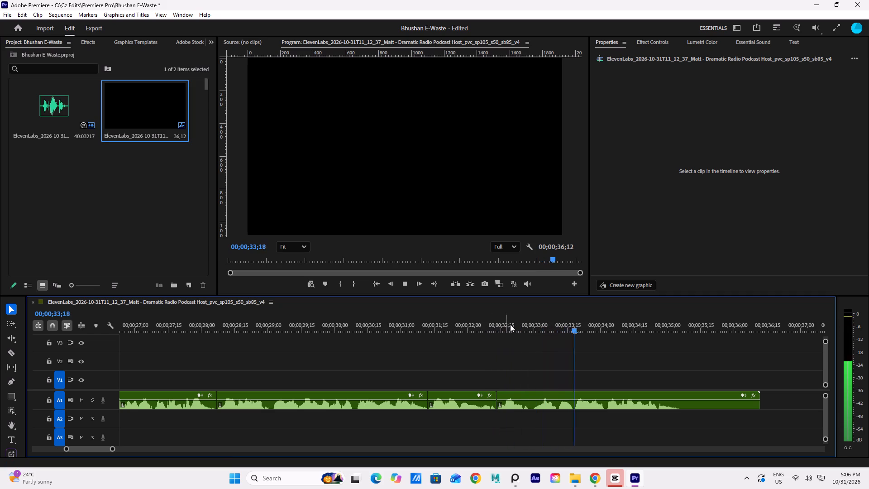
key(space)
key(space)
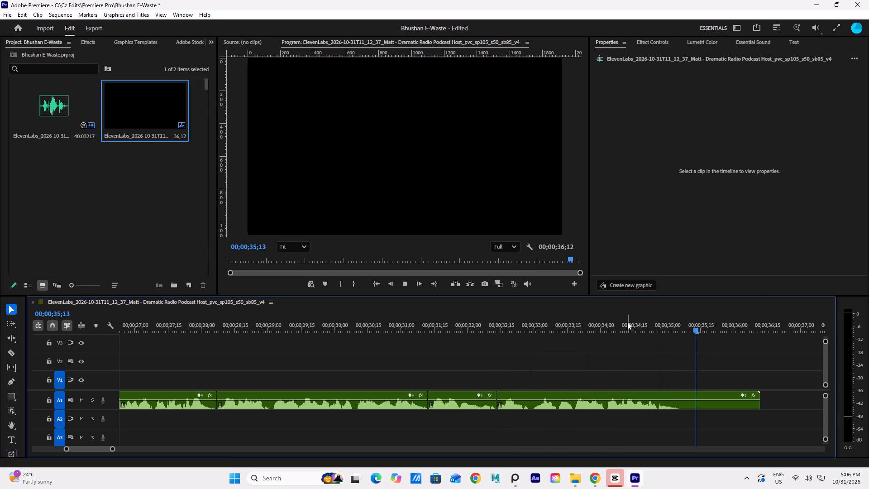
key(space)
key(Left)
key(Left)
key(Left)
key(Left)
key(Left)
key(Left)
key(Left)
key(Left)
key(Left)
key(Left)
key(Left)
key(Left)
key(Left)
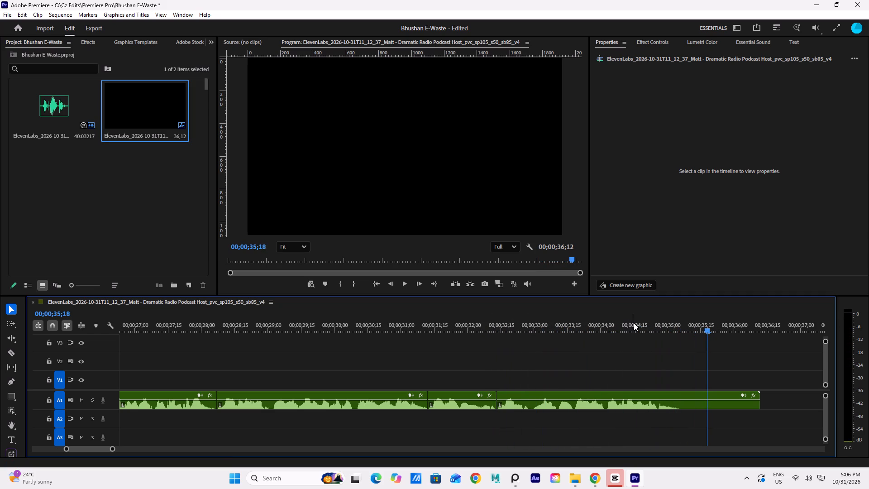
key(Right)
key(w)
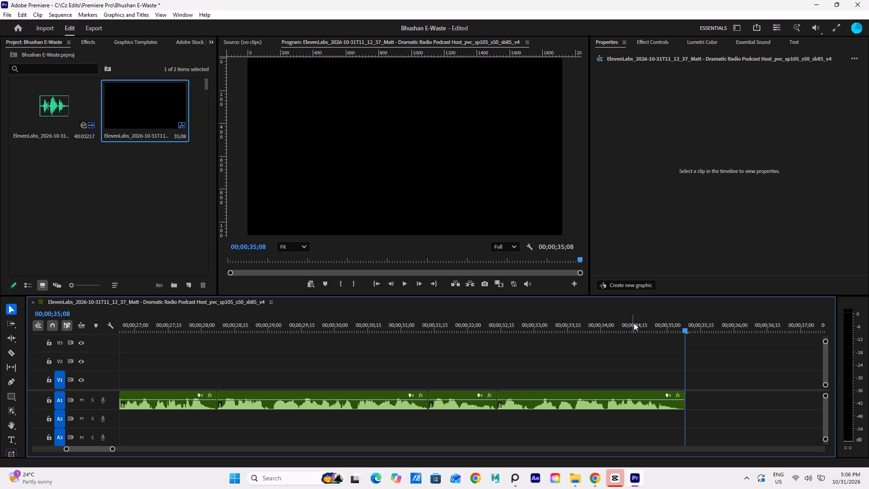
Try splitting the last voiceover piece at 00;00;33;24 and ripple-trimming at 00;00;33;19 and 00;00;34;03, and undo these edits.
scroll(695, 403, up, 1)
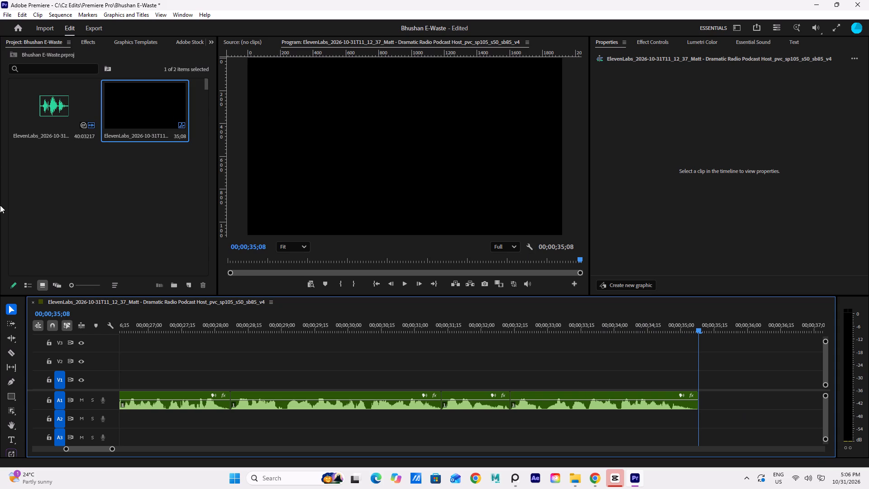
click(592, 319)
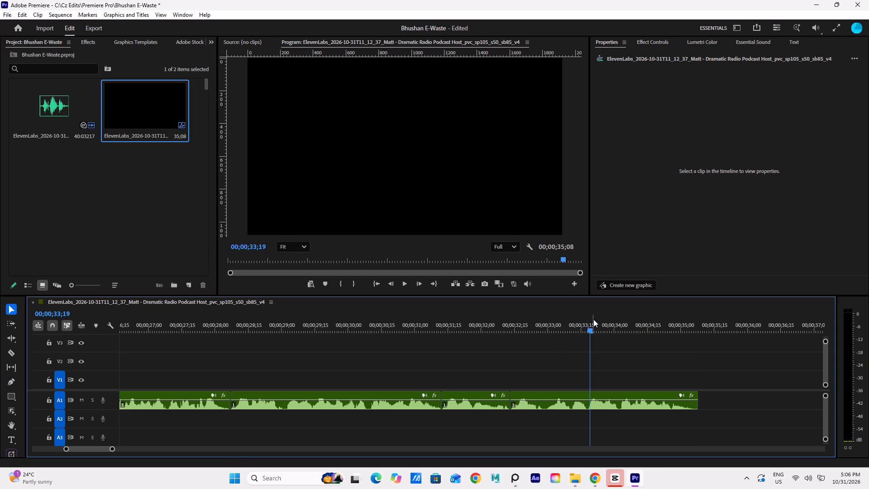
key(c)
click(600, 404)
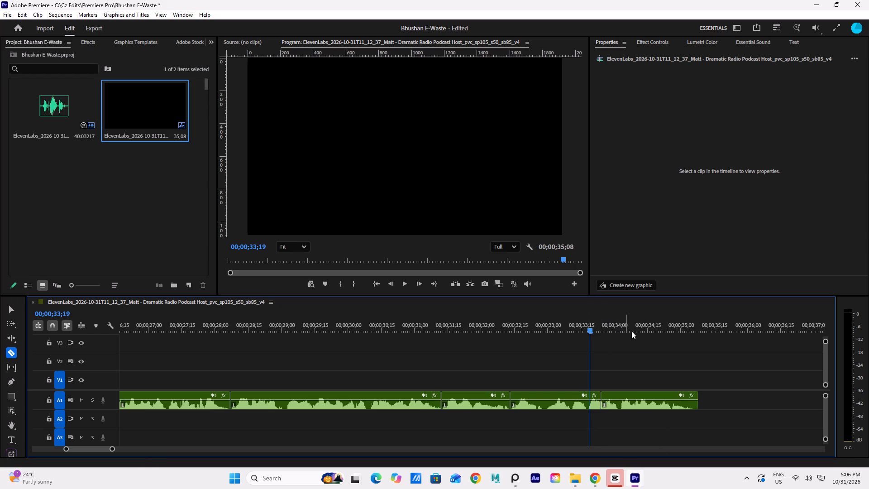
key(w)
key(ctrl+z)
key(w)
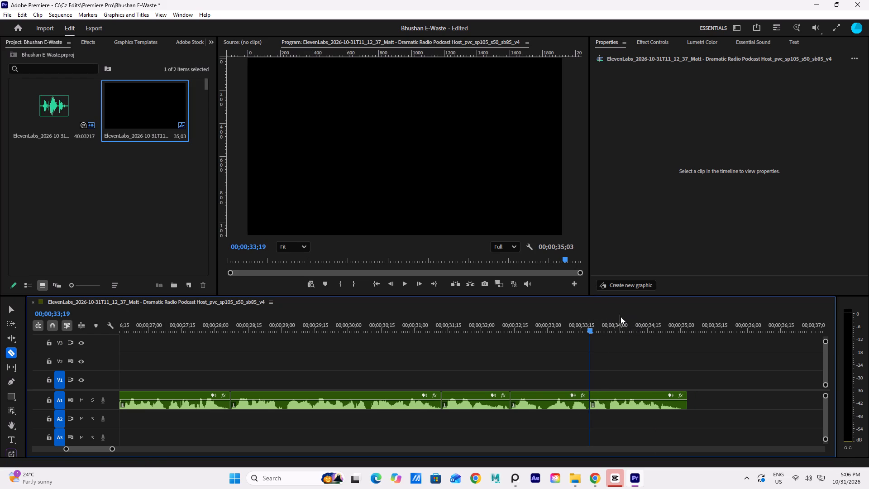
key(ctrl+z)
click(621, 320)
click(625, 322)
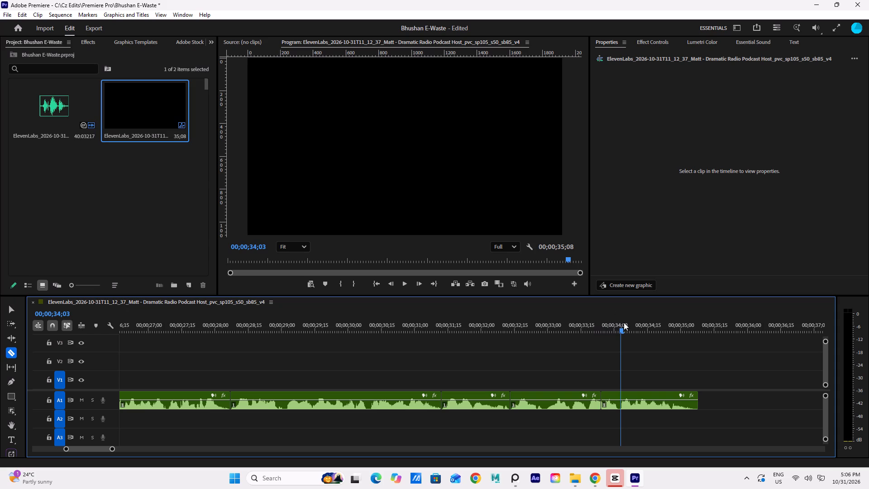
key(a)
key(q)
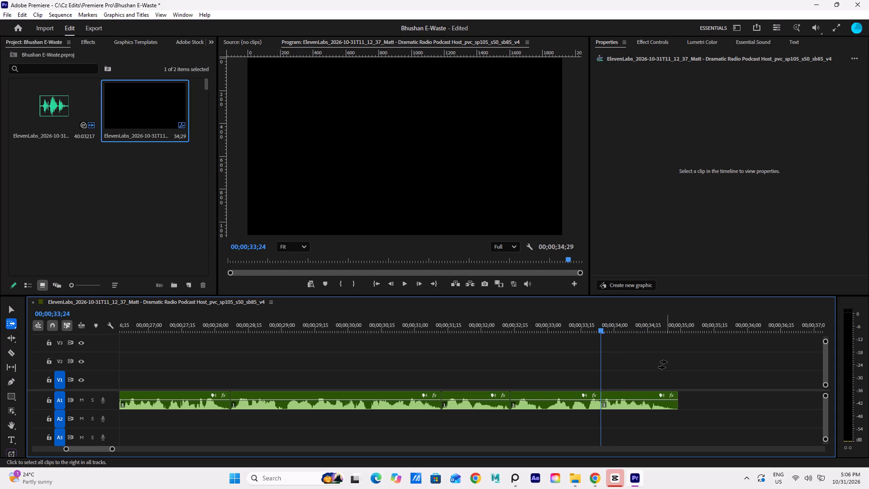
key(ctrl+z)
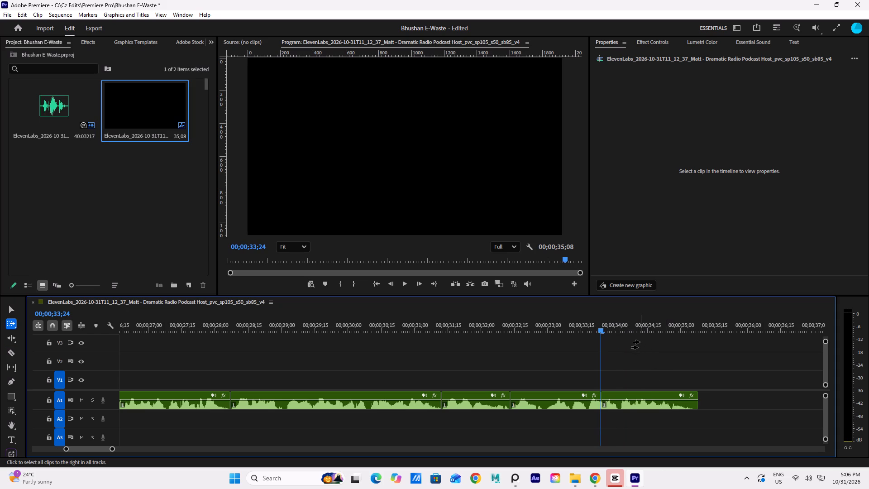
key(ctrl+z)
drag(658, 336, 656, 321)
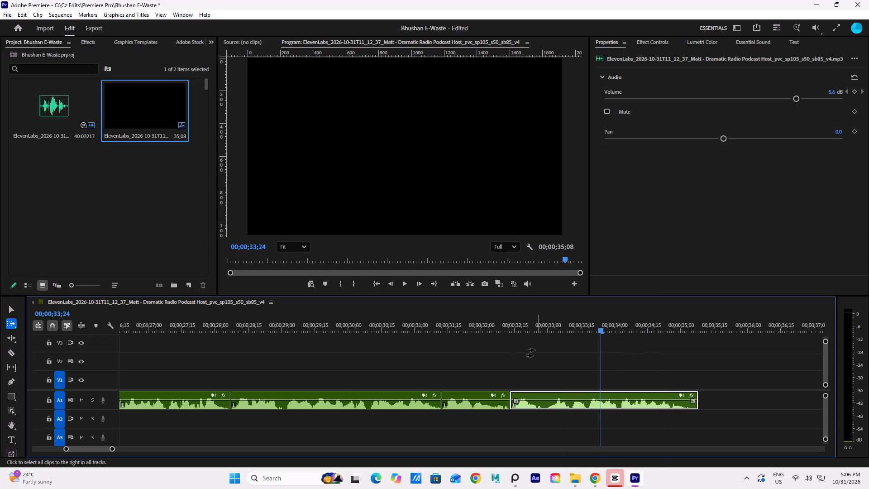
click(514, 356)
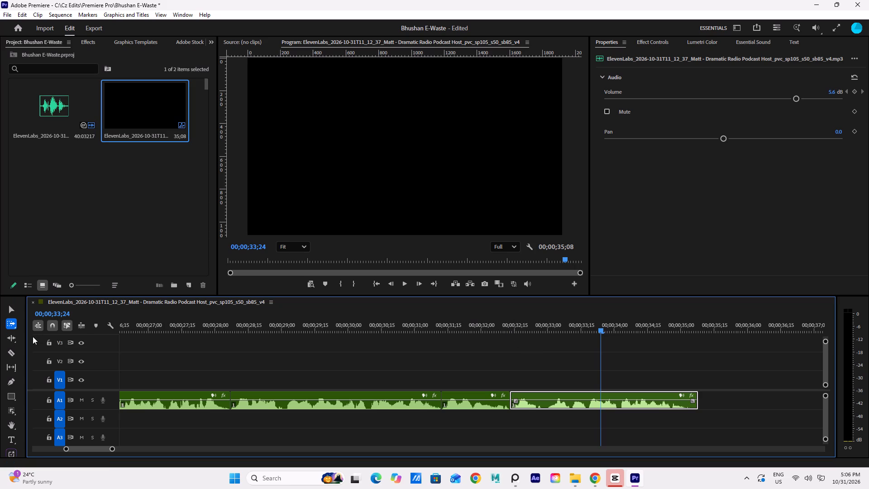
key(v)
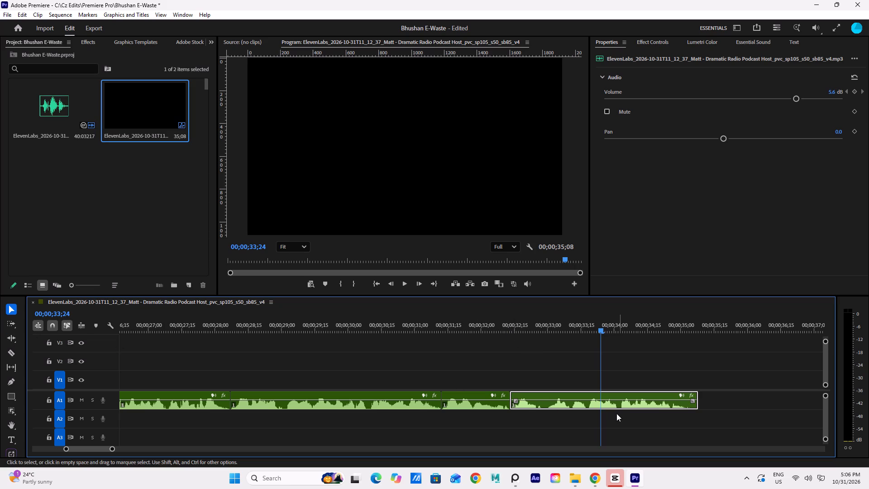
Replay the end of the voiceover and split its last piece at 00;00;34;26.
click(653, 364)
click(606, 332)
key(space)
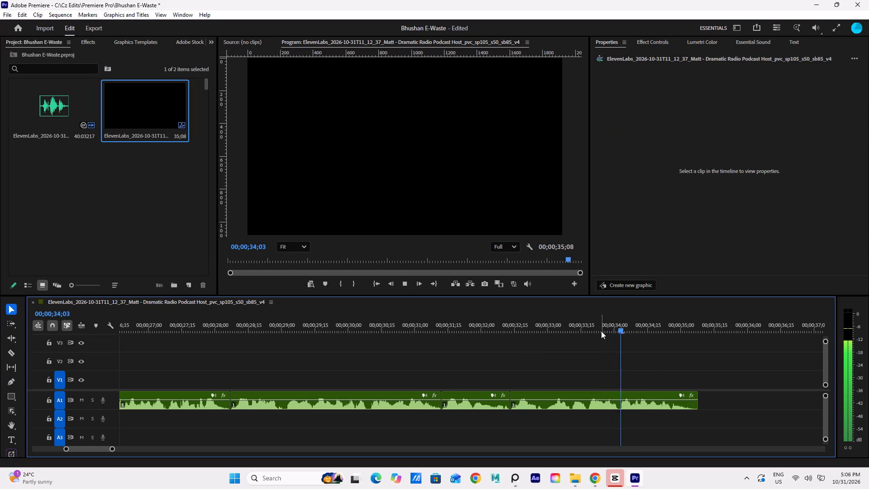
key(space)
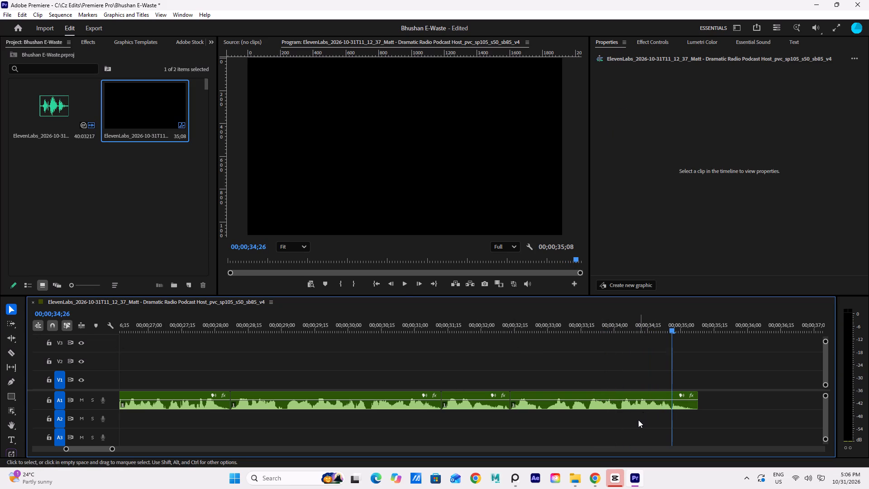
key(ctrl+k)
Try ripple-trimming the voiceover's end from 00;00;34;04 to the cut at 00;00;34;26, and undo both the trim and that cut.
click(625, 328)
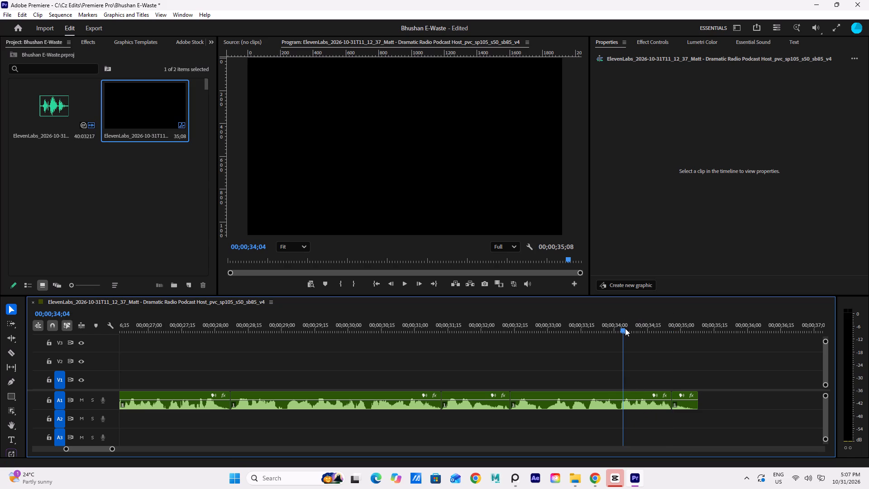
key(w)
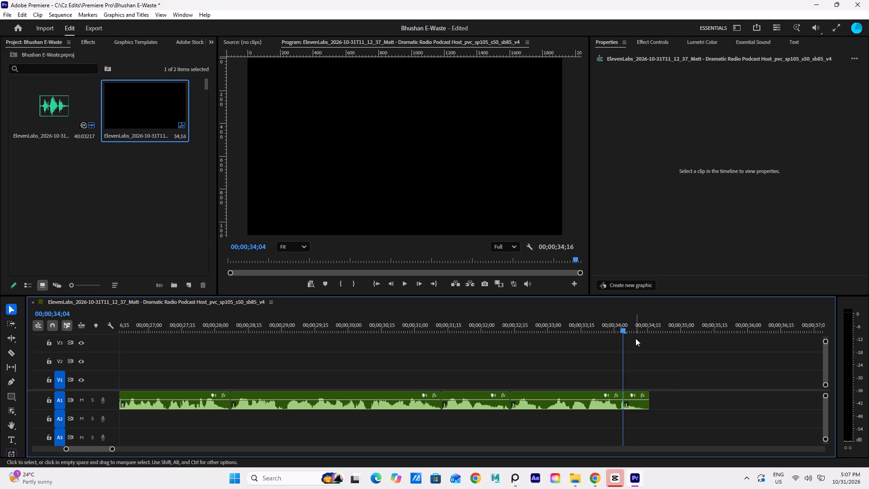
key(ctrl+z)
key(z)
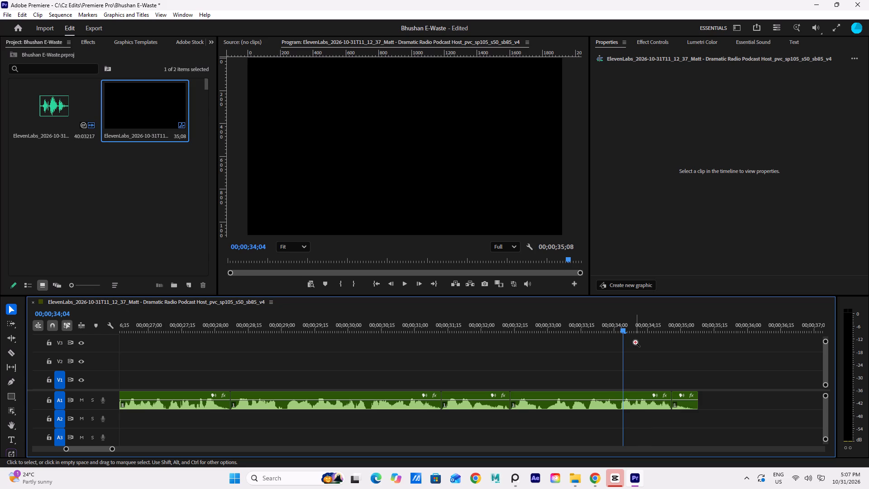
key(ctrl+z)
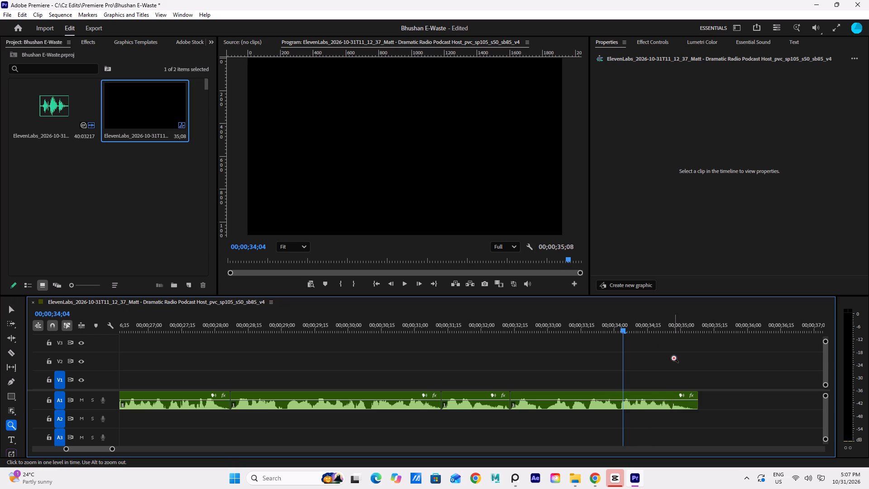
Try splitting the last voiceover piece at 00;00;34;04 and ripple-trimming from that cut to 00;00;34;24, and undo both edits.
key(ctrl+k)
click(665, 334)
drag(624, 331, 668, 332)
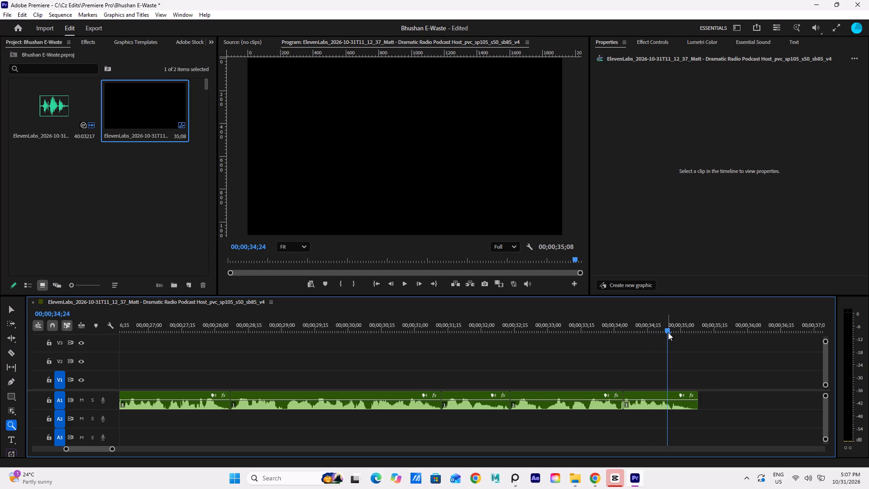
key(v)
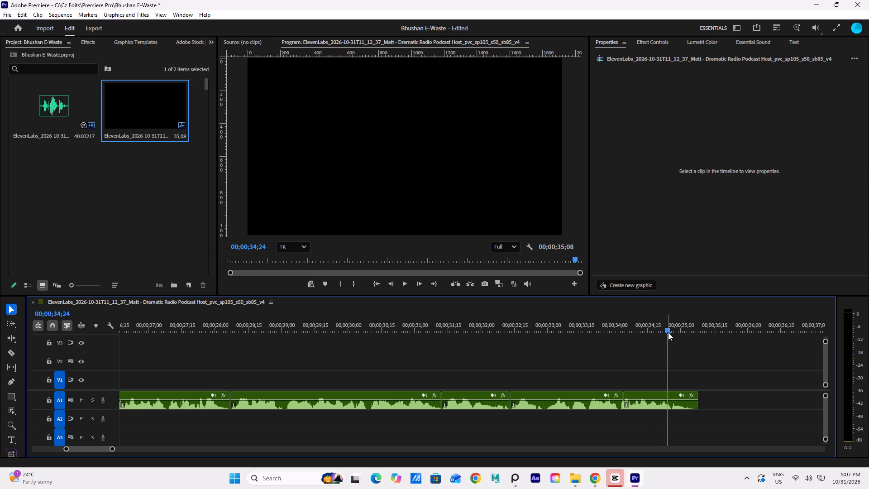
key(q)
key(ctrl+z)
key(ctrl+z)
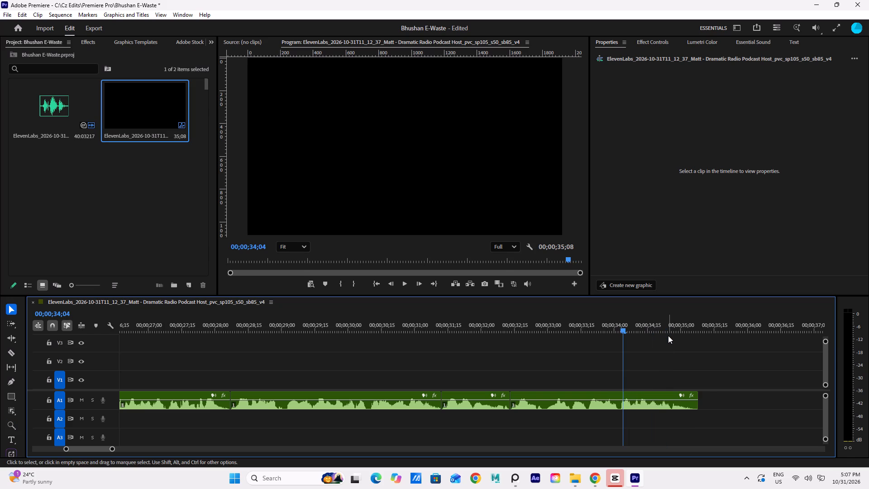
Replay the ending and the opening seconds of the trimmed voiceover, and return the playhead to 00;00;00;00.
drag(622, 336, 495, 381)
key(space)
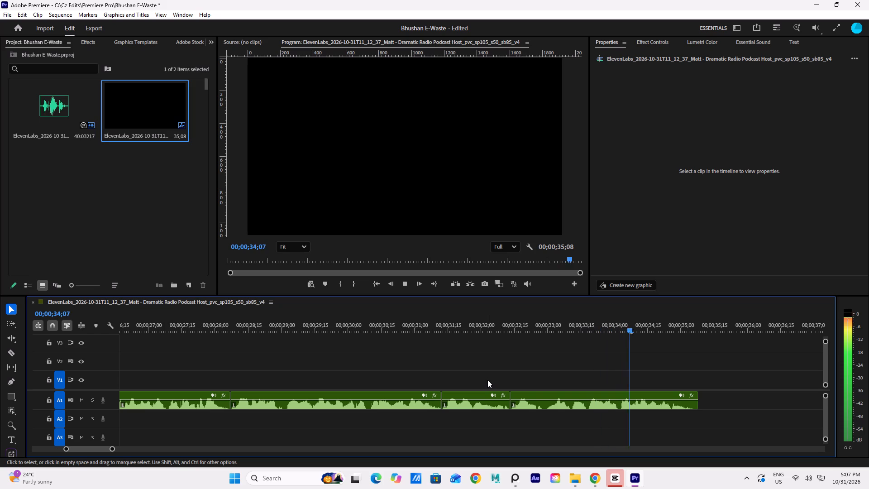
key(space)
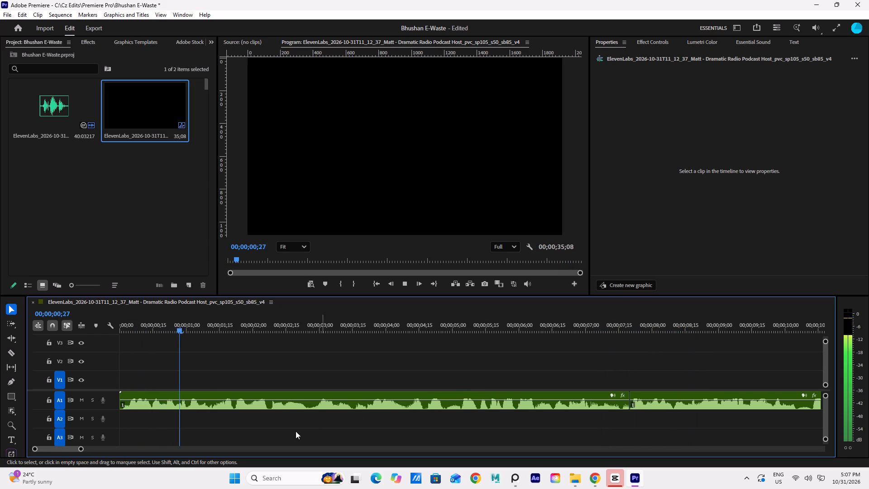
key(space)
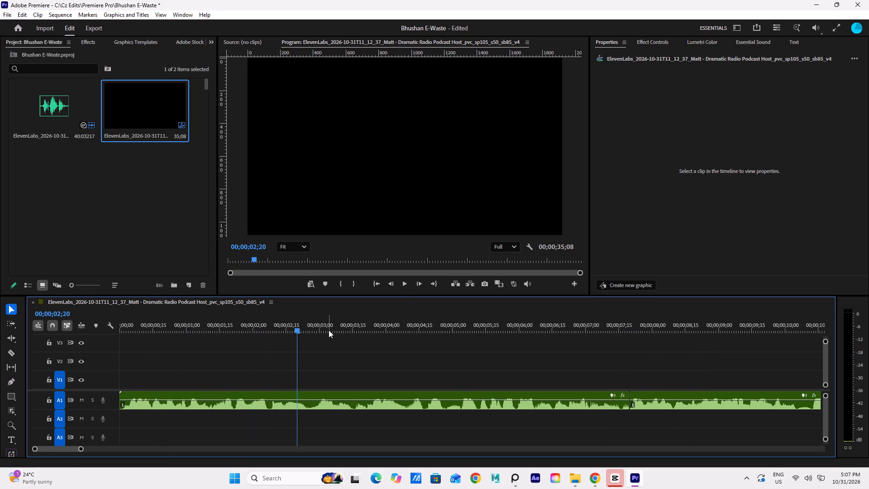
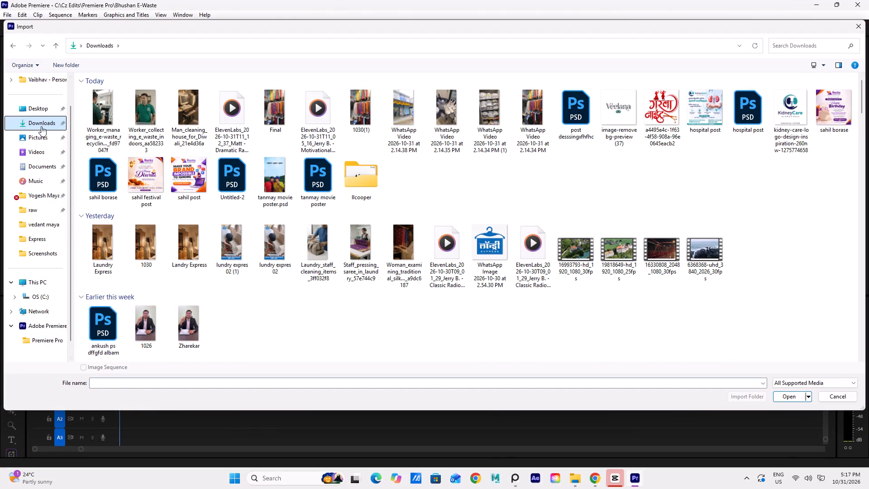
Browse to the Downloads folder to choose media to import into the Bhushan E-Waste project.
double_click(41, 122)
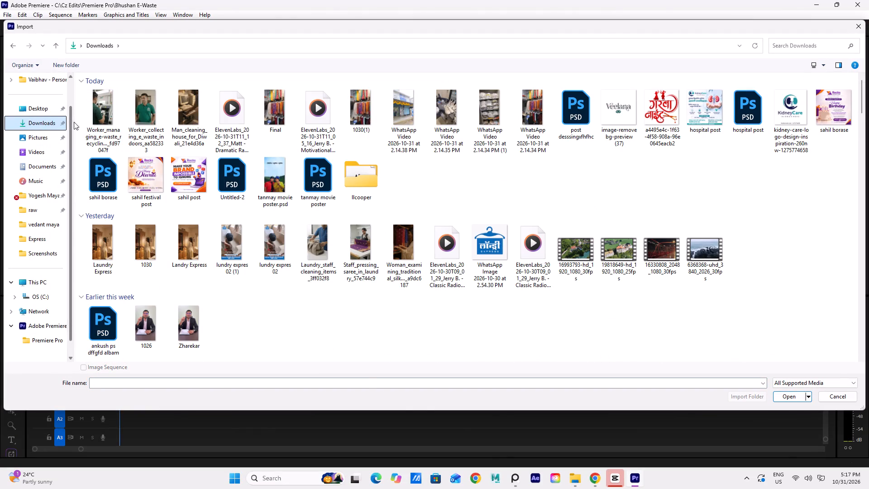
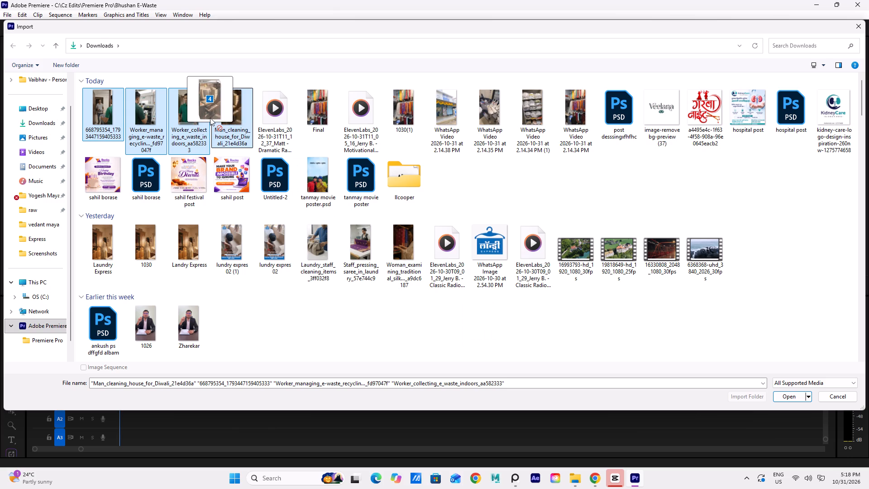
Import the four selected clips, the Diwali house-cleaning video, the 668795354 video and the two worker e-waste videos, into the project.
drag(210, 118, 220, 130)
click(783, 398)
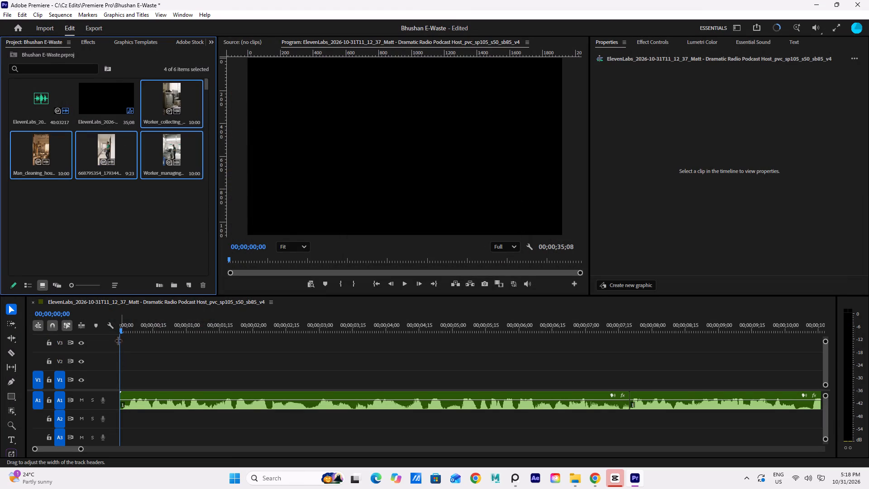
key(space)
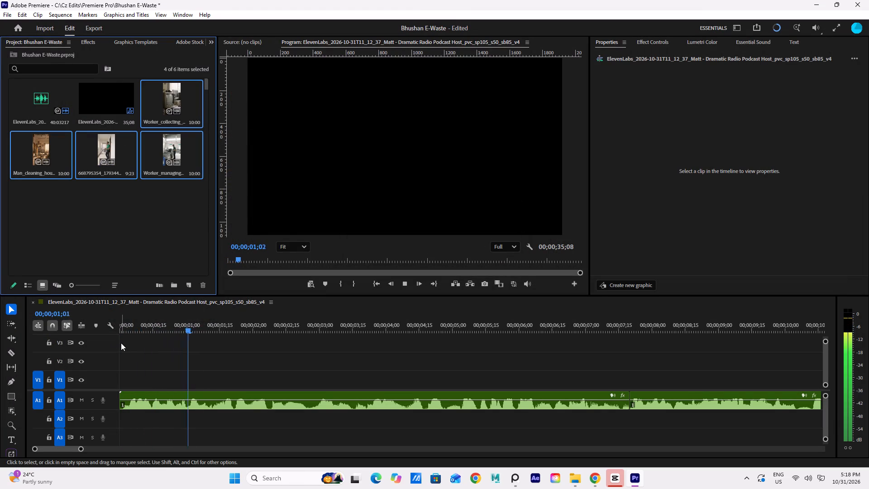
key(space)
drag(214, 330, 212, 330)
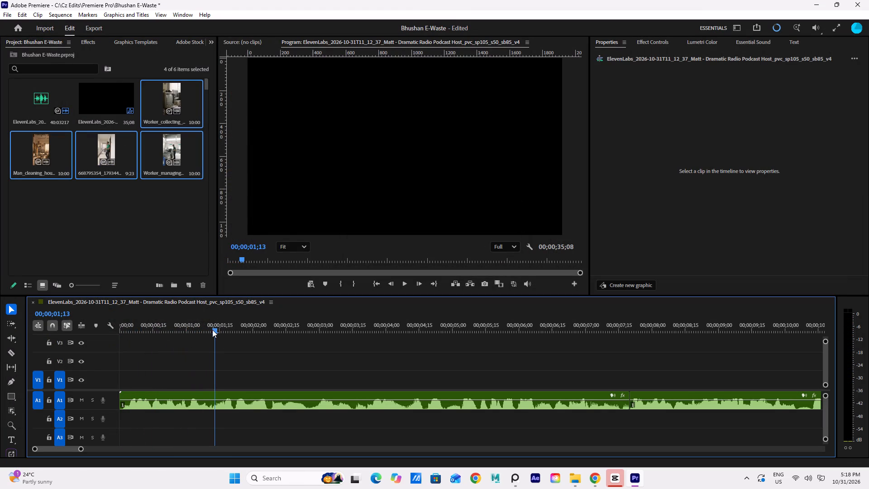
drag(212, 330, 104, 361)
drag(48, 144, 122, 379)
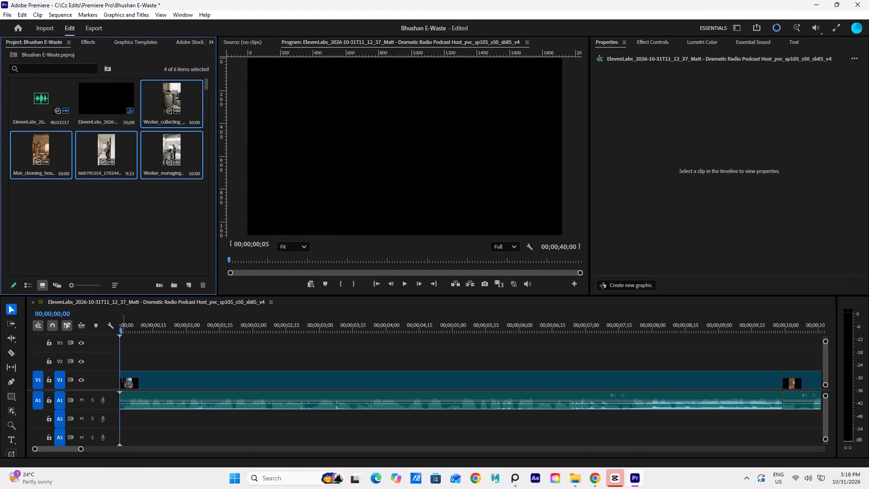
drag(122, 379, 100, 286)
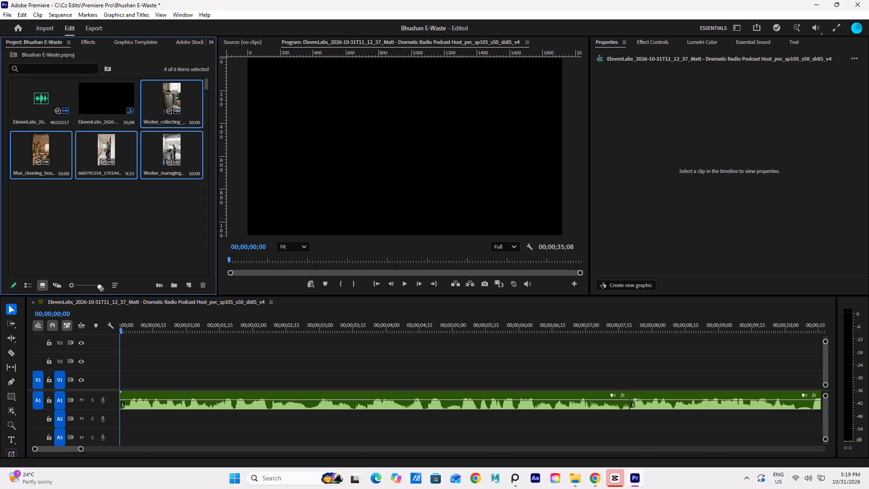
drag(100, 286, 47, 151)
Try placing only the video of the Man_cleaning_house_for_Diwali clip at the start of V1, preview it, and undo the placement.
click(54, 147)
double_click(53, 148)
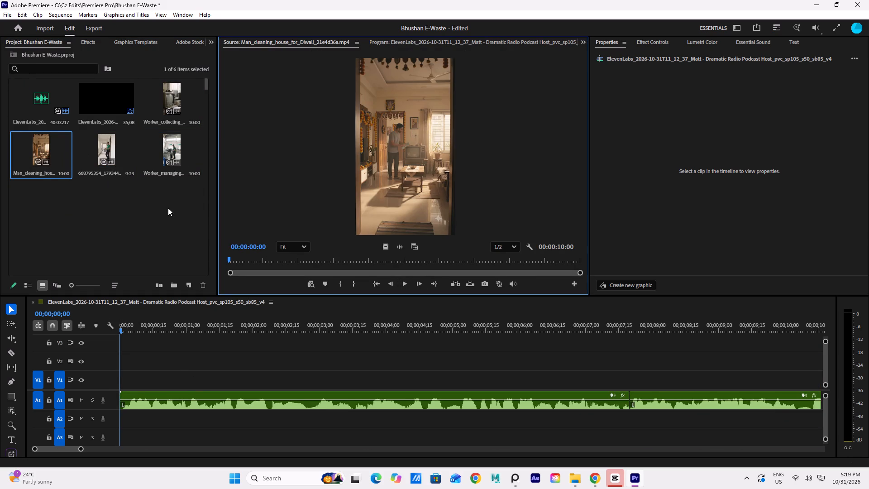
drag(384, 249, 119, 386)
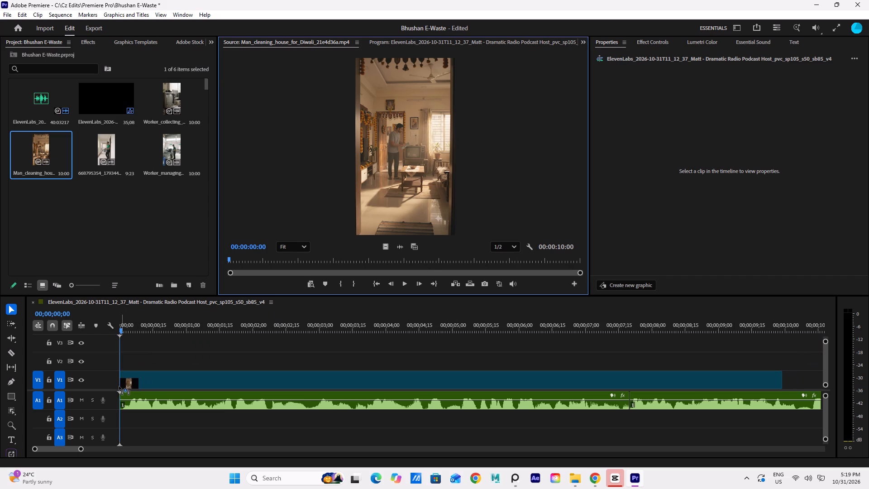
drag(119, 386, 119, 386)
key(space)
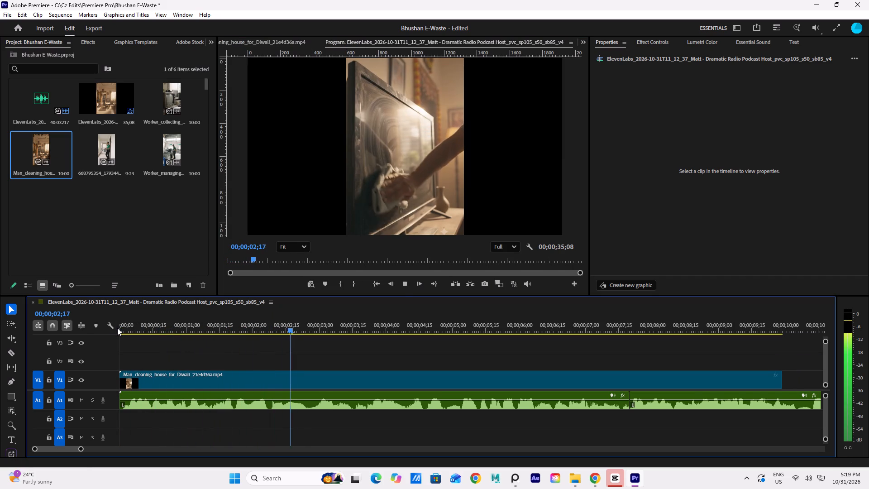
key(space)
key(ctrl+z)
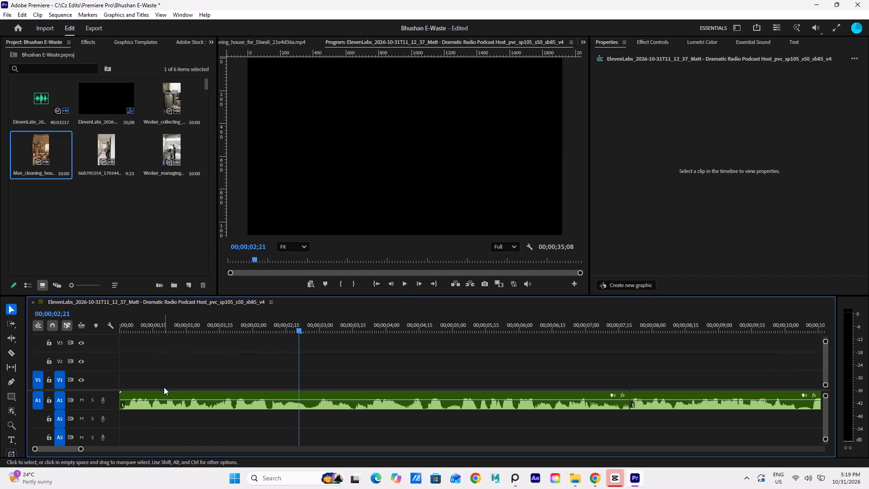
Set the voiceover sequence's frame size to 1080 horizontal by 1920 vertical.
click(55, 11)
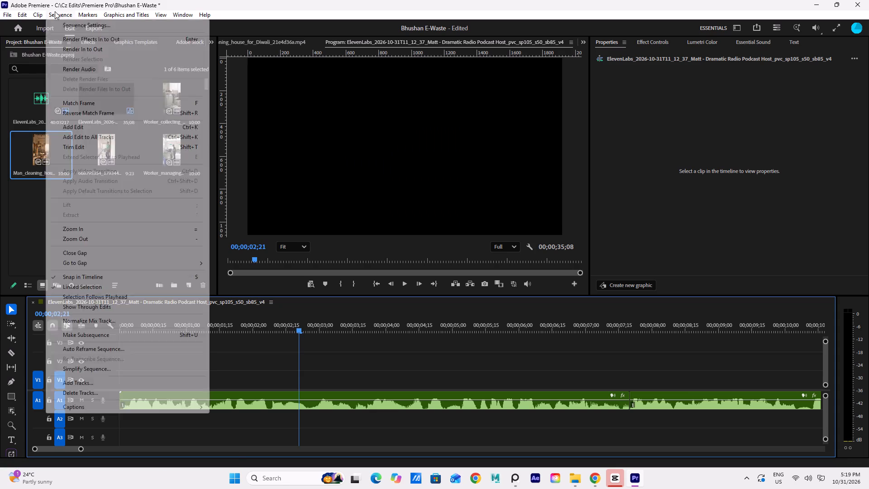
click(129, 24)
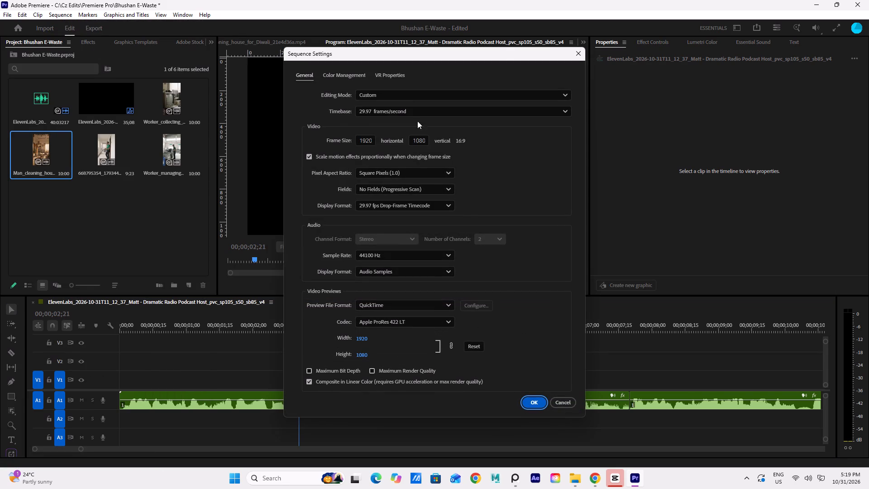
double_click(364, 139)
text(1080)
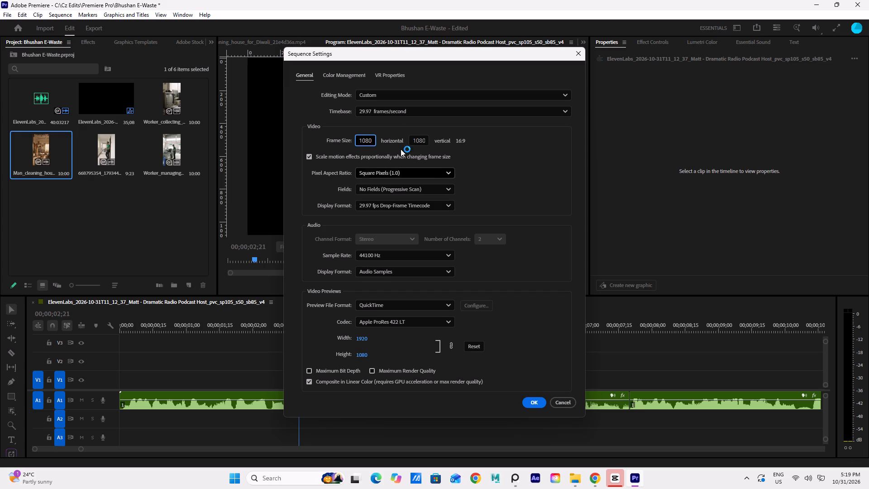
double_click(415, 135)
double_click(418, 142)
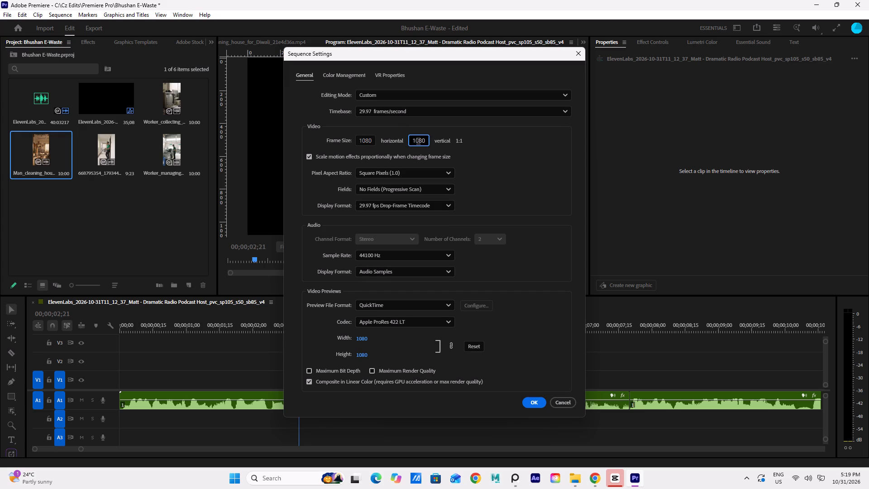
text(19)
text(20)
click(522, 362)
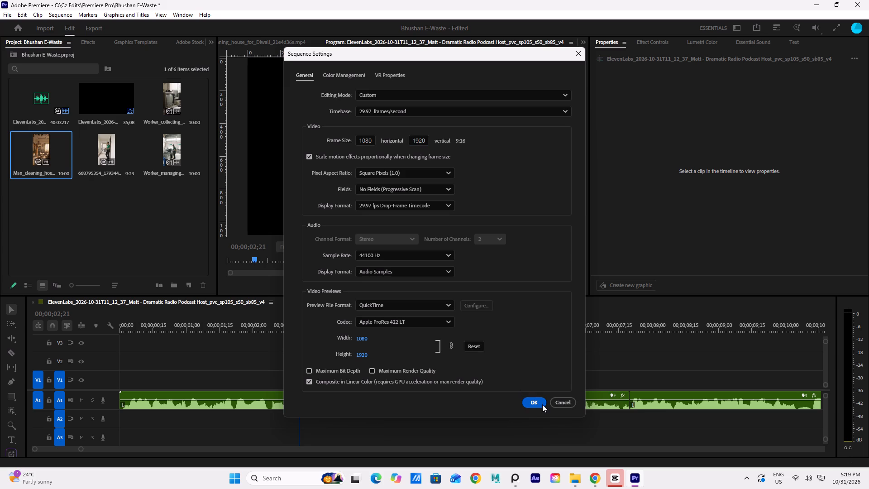
click(542, 404)
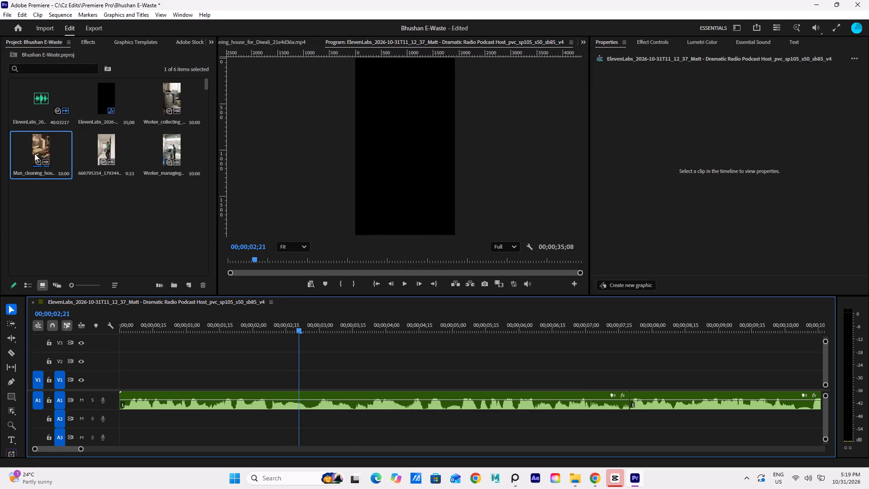
Place only the video of the Man_cleaning_house_for_Diwali clip at the start of track V1 and preview its opening.
double_click(34, 153)
drag(385, 249, 253, 333)
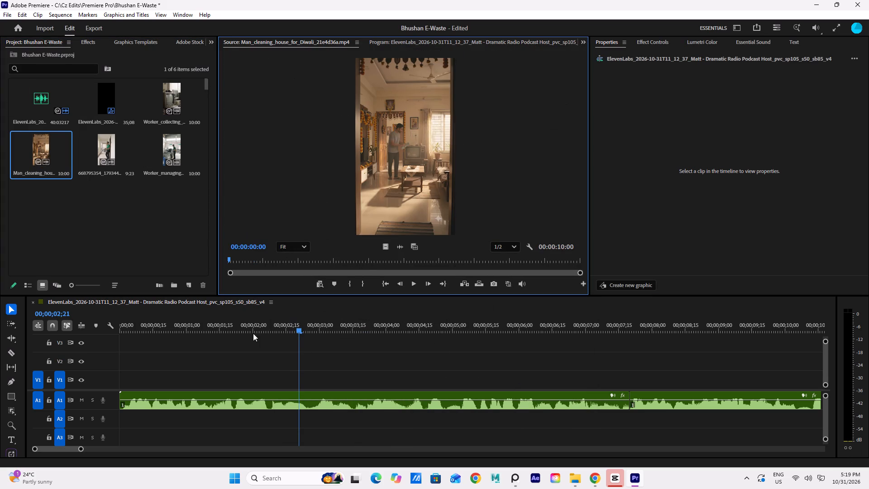
drag(253, 333, 115, 382)
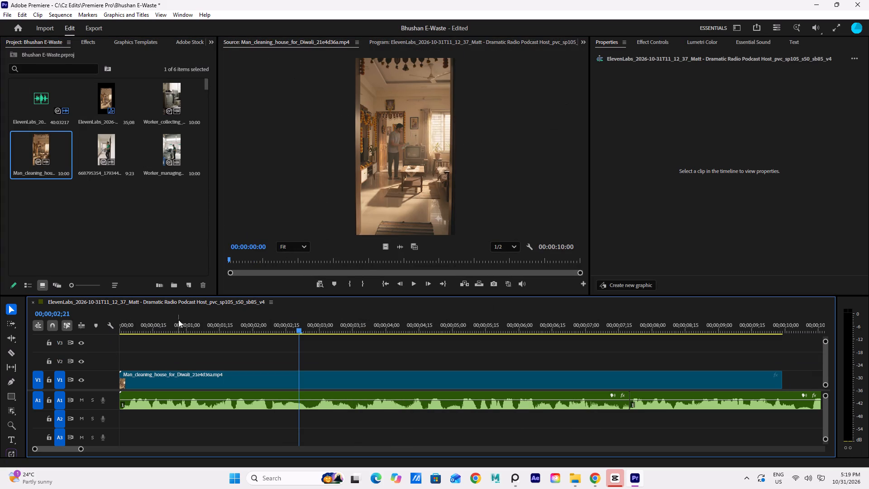
key(Return)
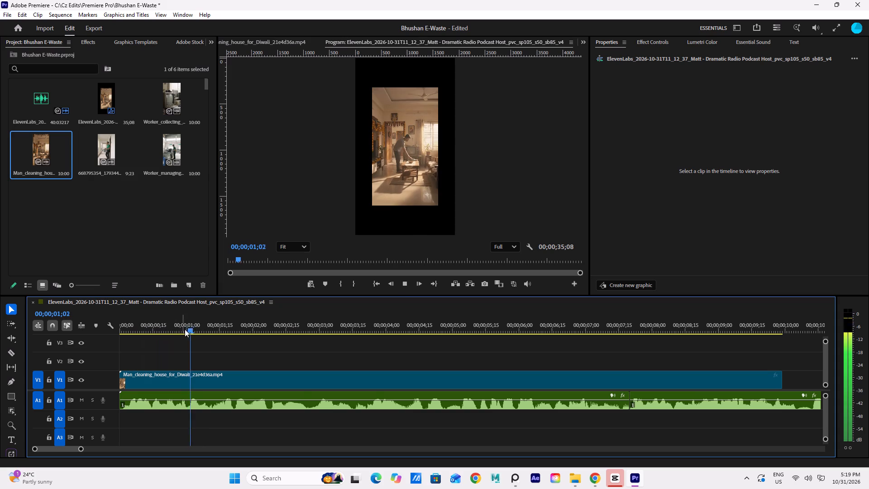
key(space)
Scale the Man_cleaning_house_for_Diwali clip on V1 to 157% so it fills the vertical frame.
click(381, 190)
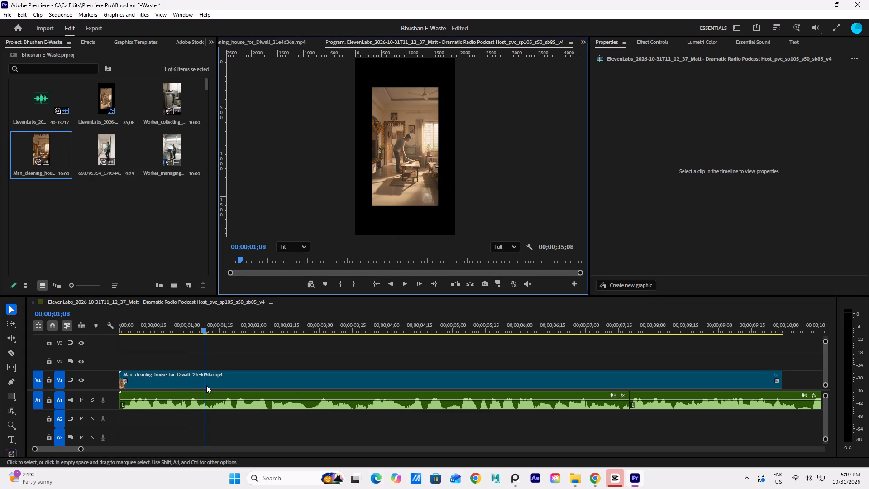
click(206, 385)
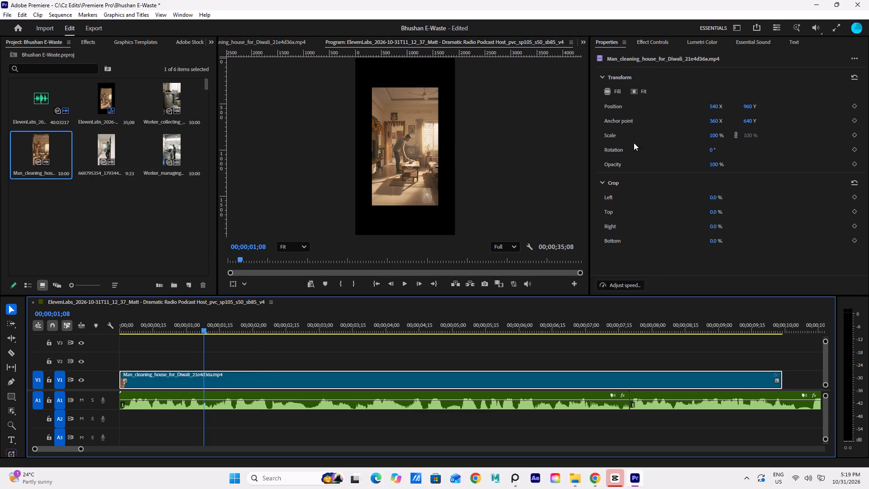
click(307, 249)
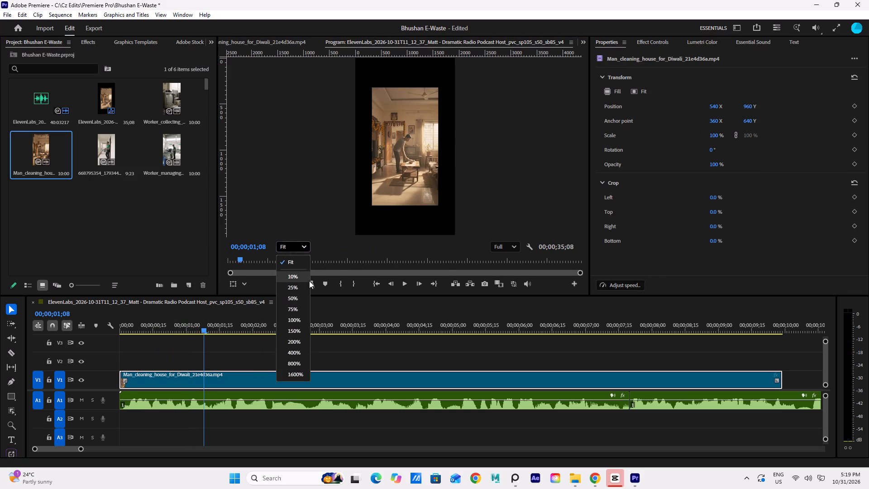
click(301, 275)
click(291, 247)
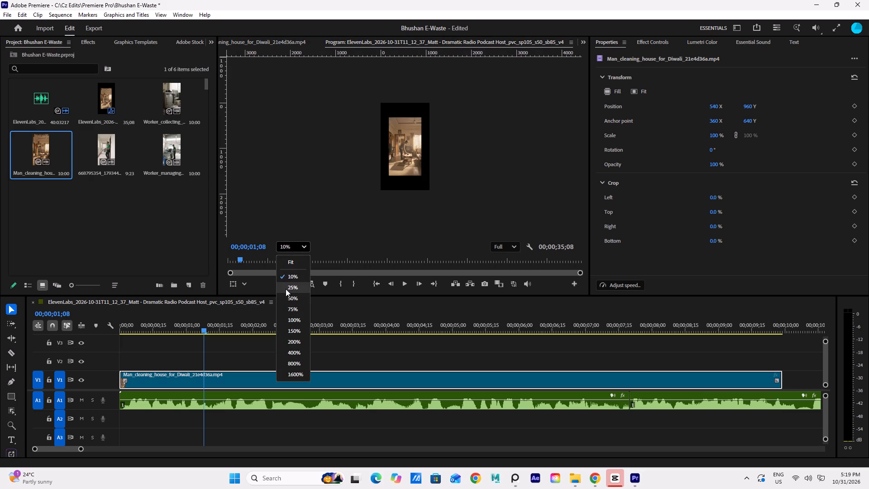
click(294, 321)
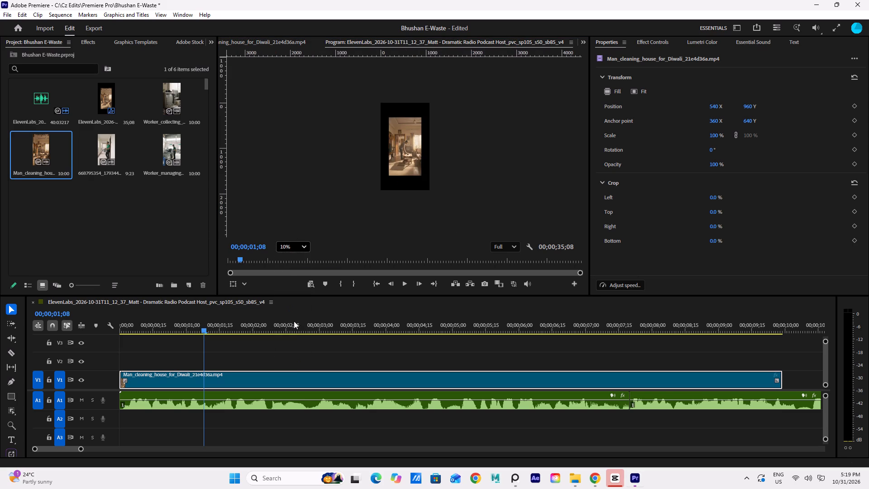
click(293, 245)
click(288, 265)
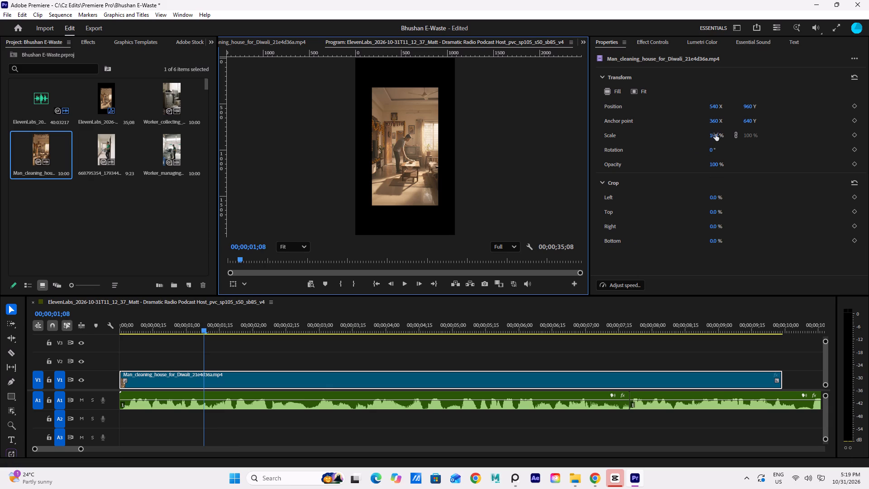
drag(705, 139, 671, 143)
drag(711, 135, 697, 137)
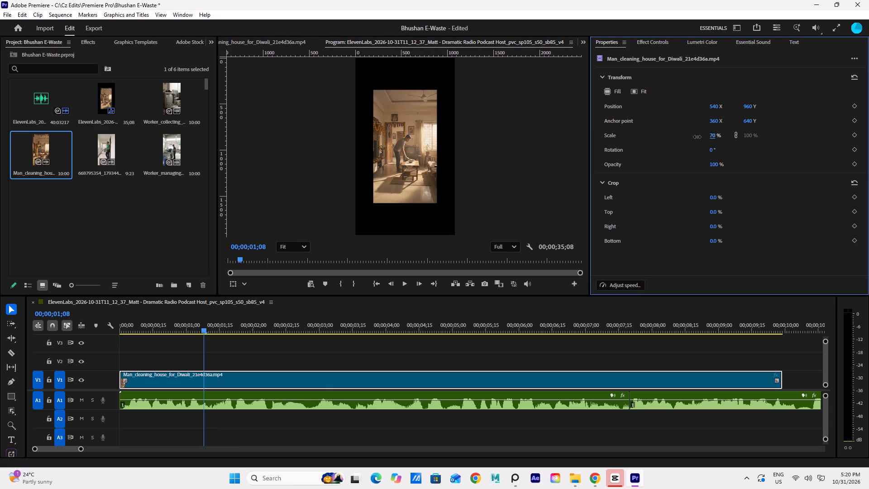
drag(697, 137, 742, 144)
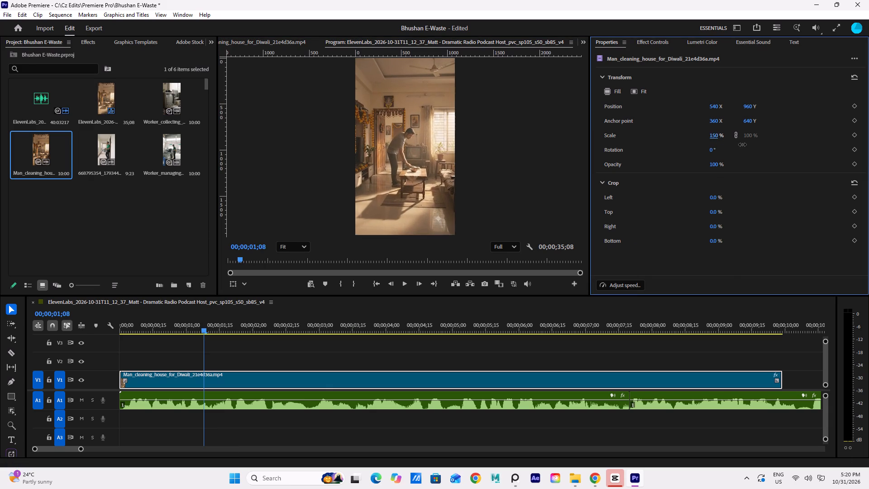
drag(742, 144, 745, 144)
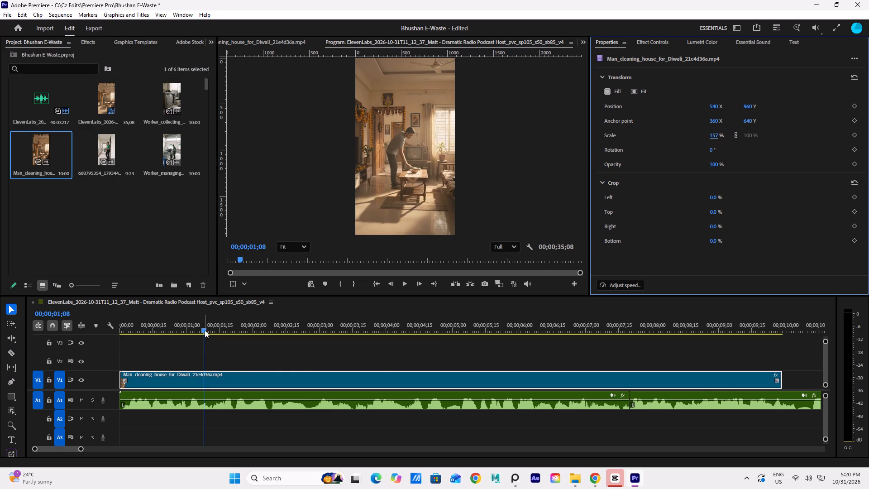
Play the house-cleaning clip against the voiceover from the start, and replay its first shots, stopping at 00;00;04;07 on the refrigerator shot.
drag(205, 329, 74, 375)
key(space)
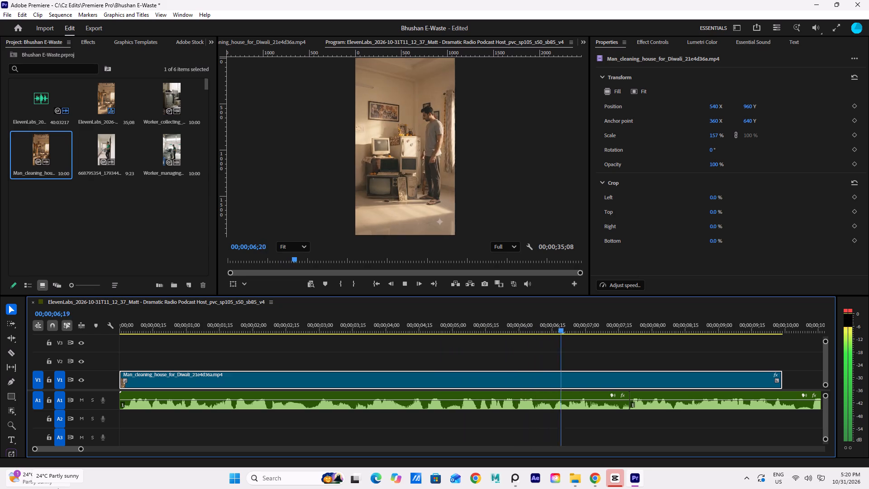
key(space)
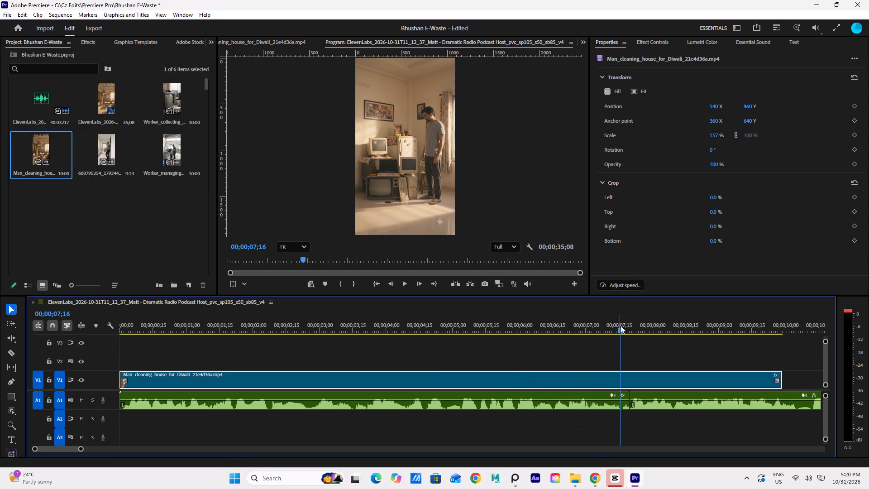
drag(619, 331, 261, 417)
key(space)
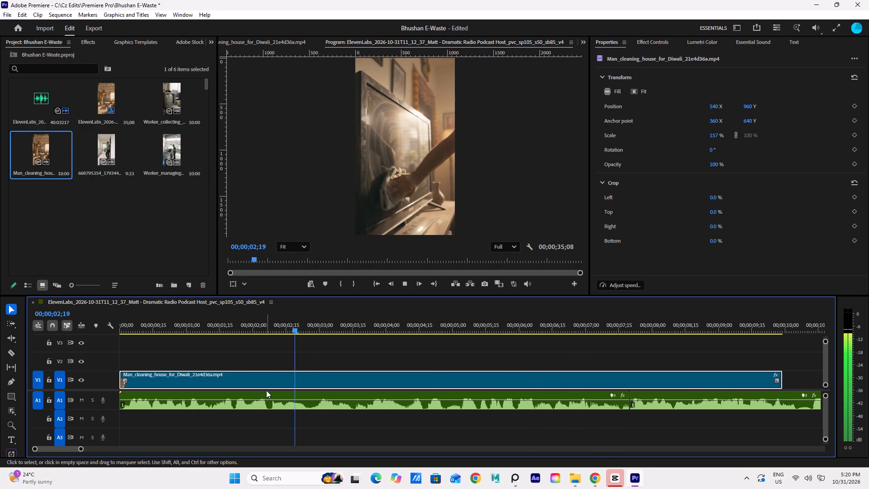
key(space)
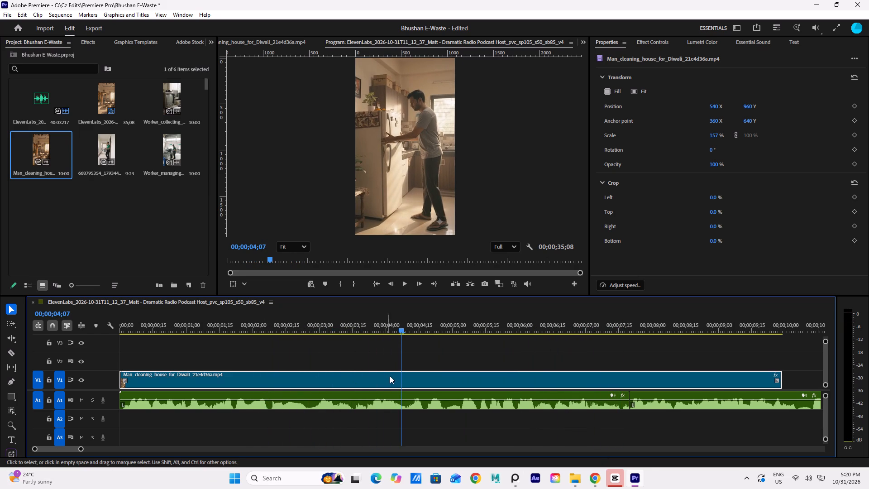
click(410, 372)
Split the house-cleaning clip on V1 at 00;00;04;07.
key(ctrl+b)
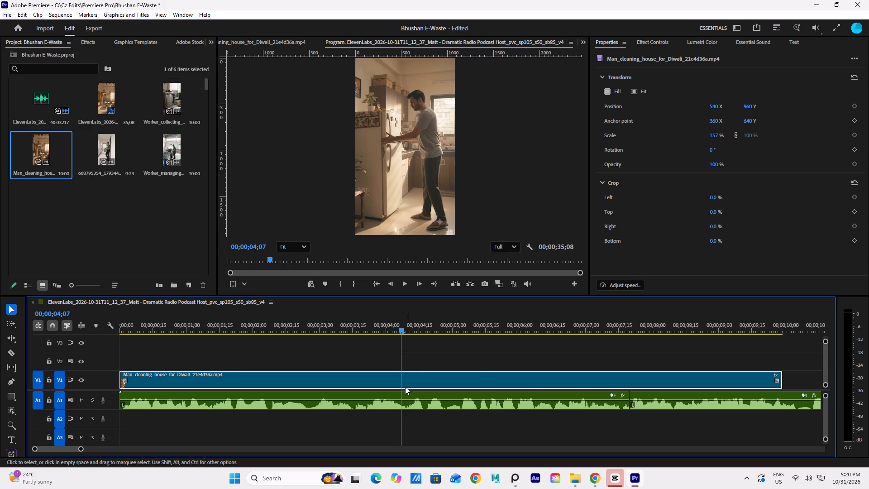
click(401, 376)
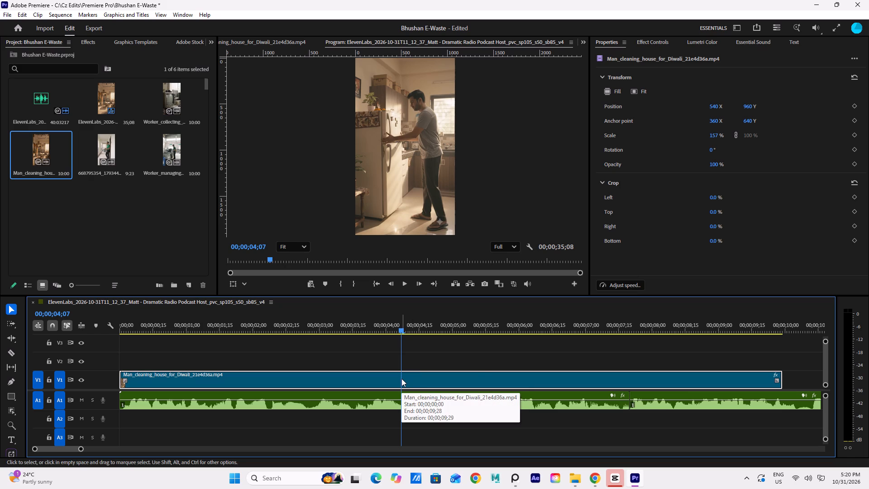
key(ctrl+k)
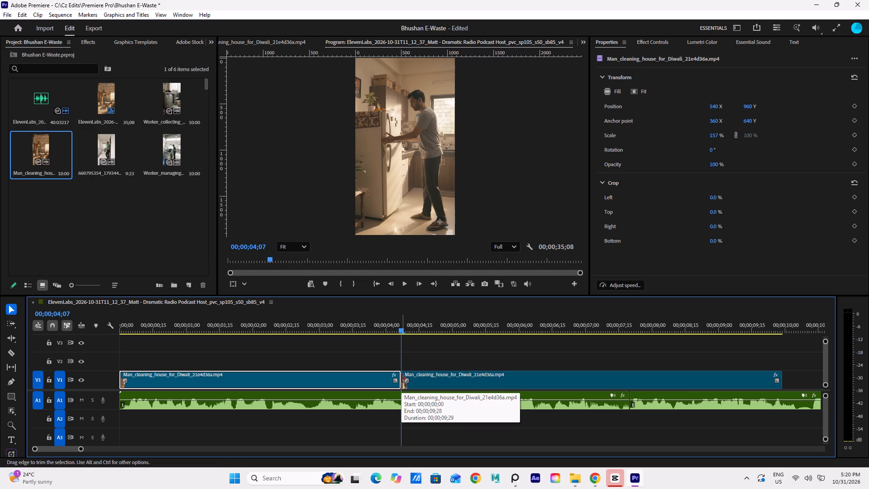
Play on from the cut in short bursts to find where the computer-desk shot changes, stopping at 00;00;06;15.
key(space)
key(space)
key(space)
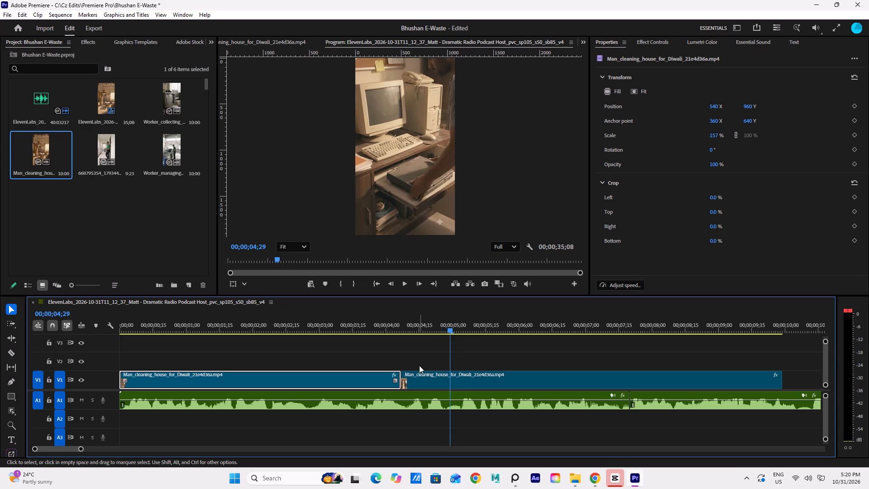
key(space)
key(space)
key(space)
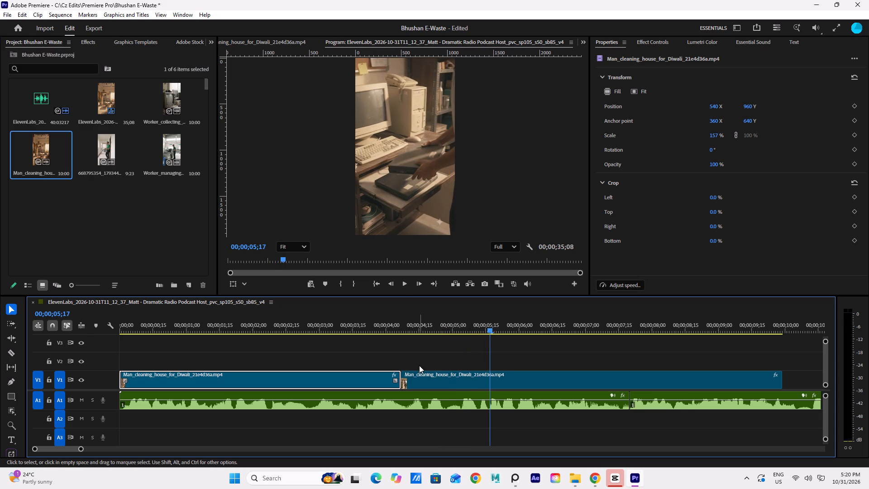
key(space)
key(space)
key(space)
key(space)
key(space)
key(space)
key(space)
key(space)
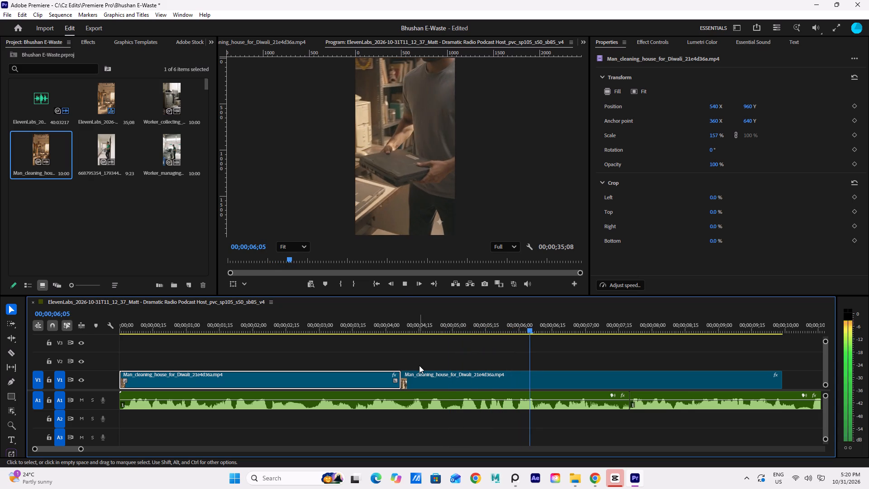
key(space)
key(space)
key(space)
key(space)
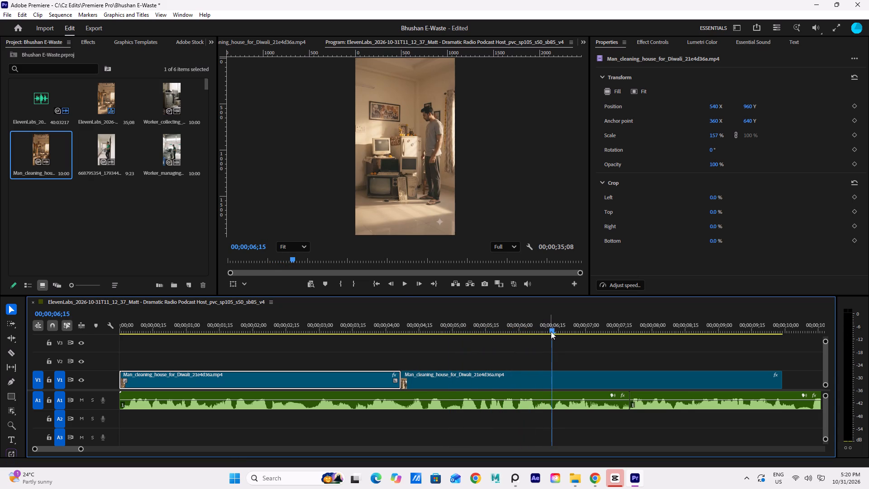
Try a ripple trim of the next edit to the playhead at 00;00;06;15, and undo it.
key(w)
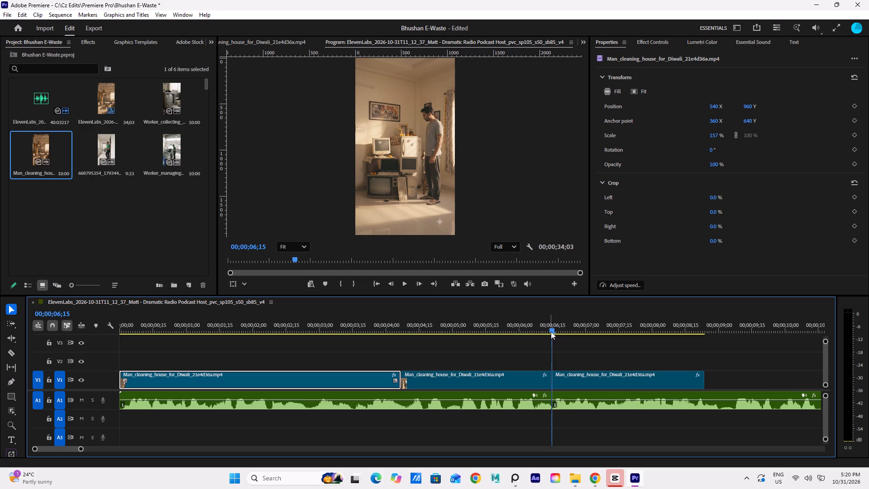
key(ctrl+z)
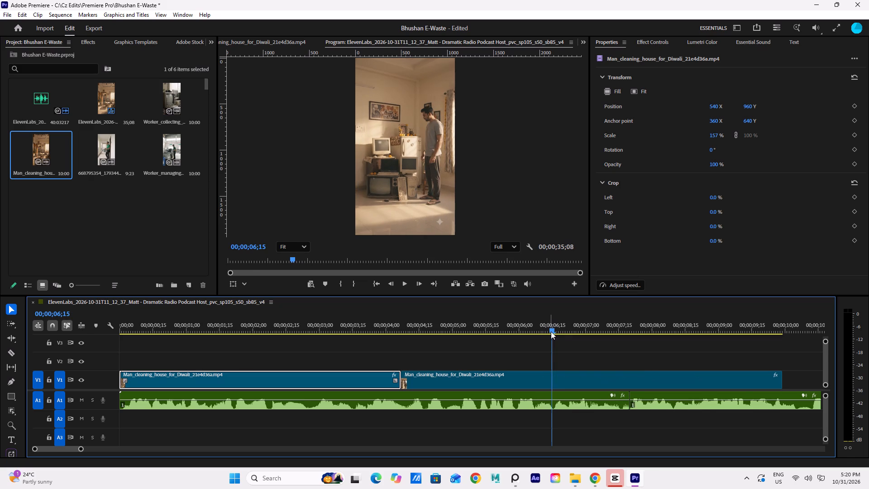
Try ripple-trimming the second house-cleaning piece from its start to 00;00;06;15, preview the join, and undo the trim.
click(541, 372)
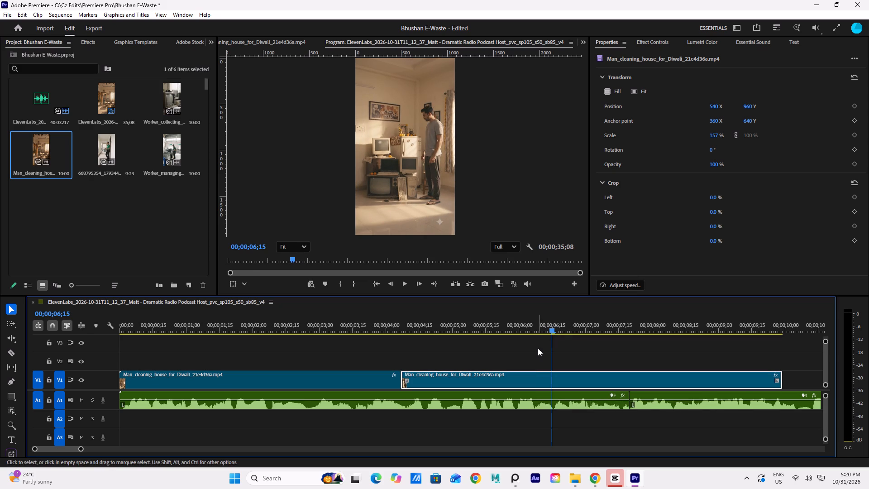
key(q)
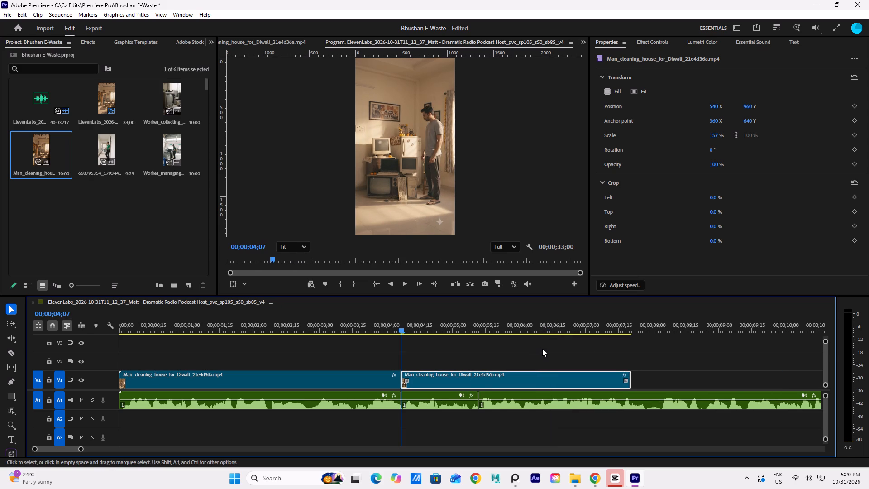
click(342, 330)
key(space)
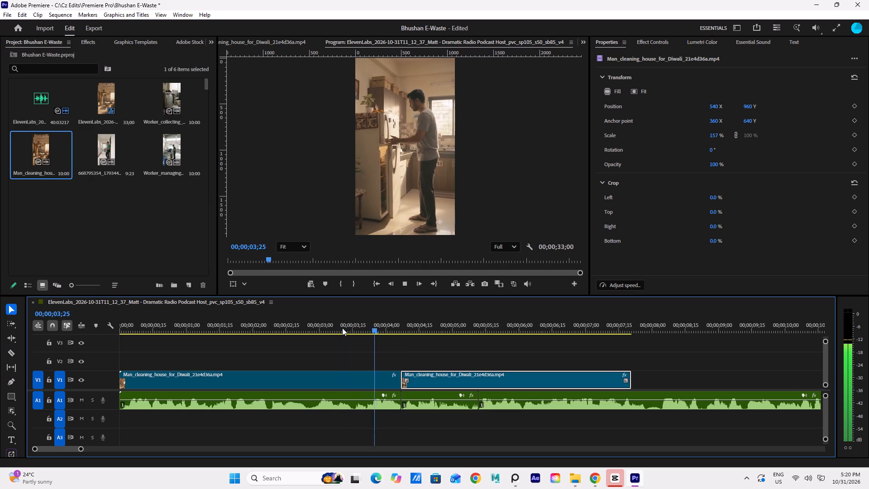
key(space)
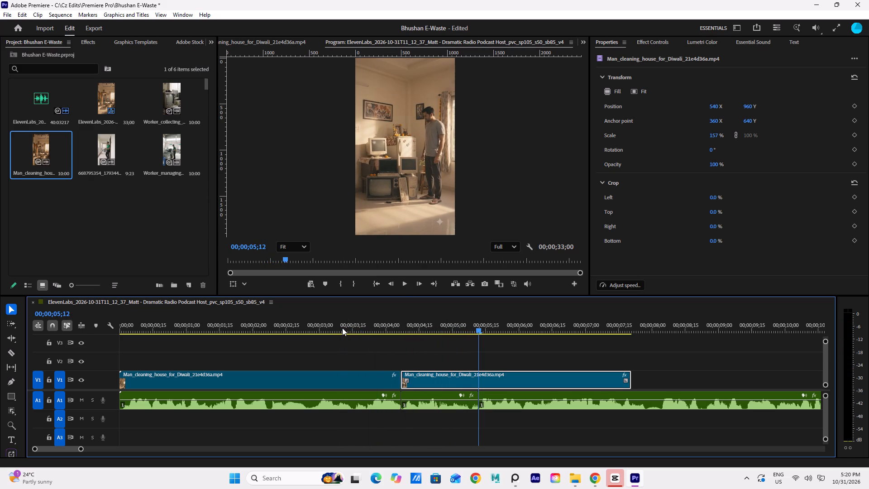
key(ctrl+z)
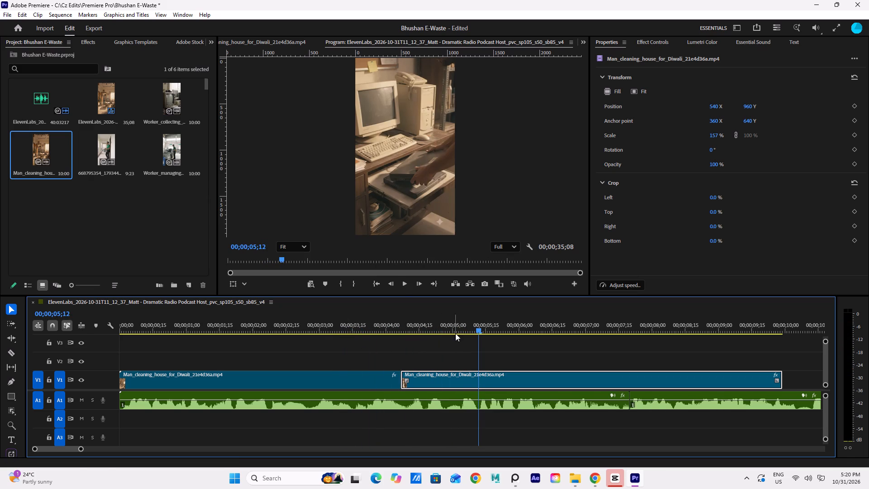
Cut the second house-cleaning piece on V1 at 00;00;06;14 with the Razor tool.
click(474, 382)
click(425, 346)
click(478, 375)
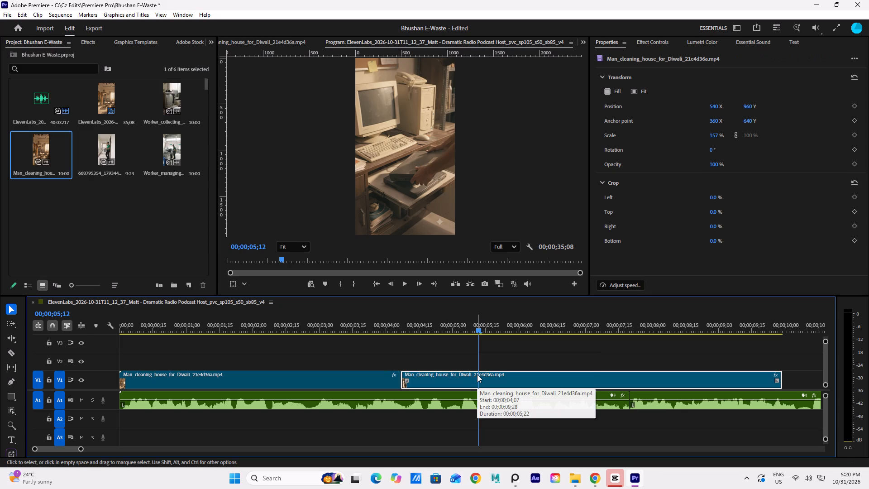
key(c)
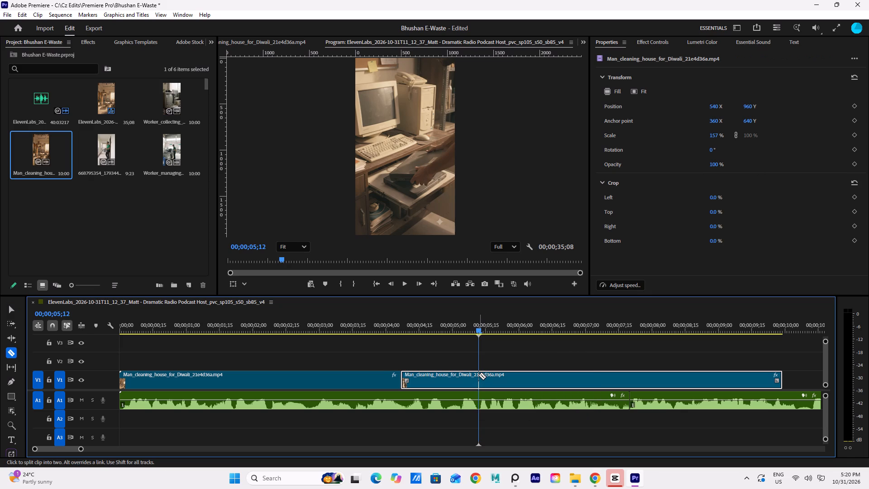
click(535, 331)
drag(535, 331, 552, 341)
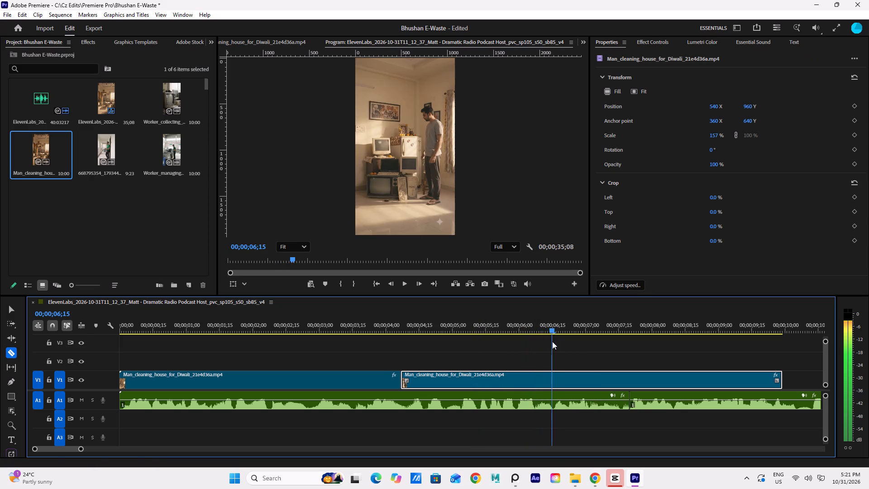
drag(552, 341, 550, 341)
click(551, 378)
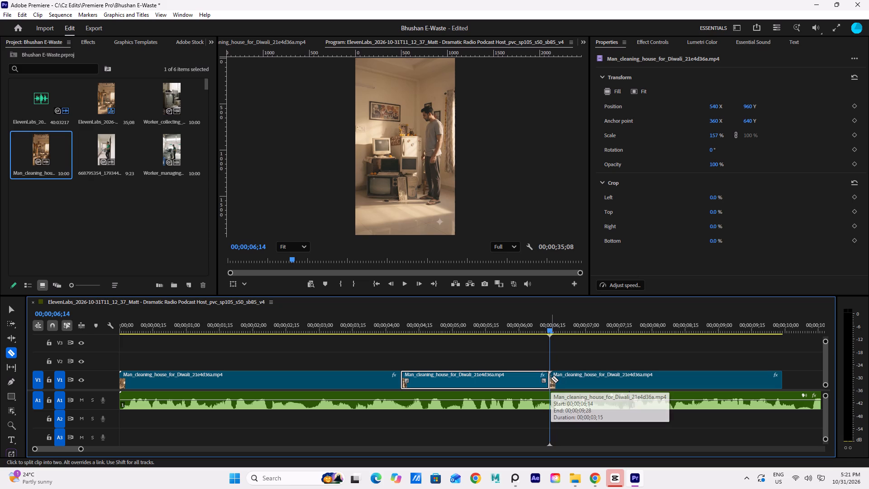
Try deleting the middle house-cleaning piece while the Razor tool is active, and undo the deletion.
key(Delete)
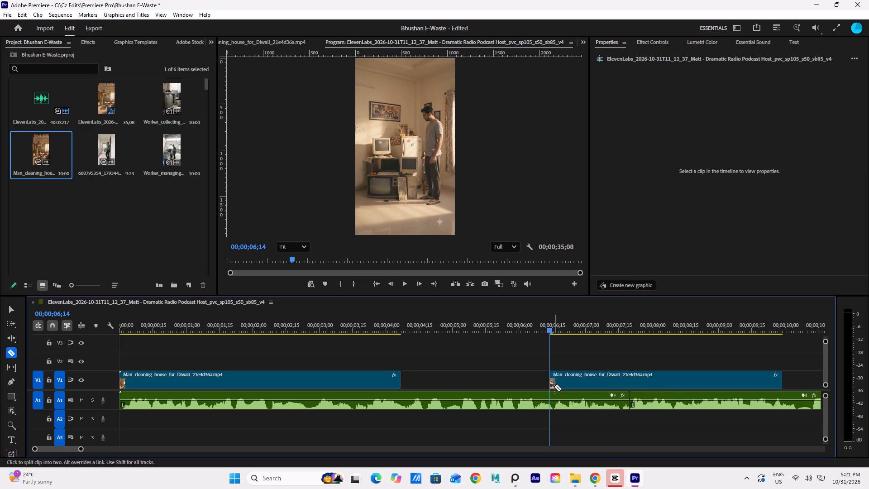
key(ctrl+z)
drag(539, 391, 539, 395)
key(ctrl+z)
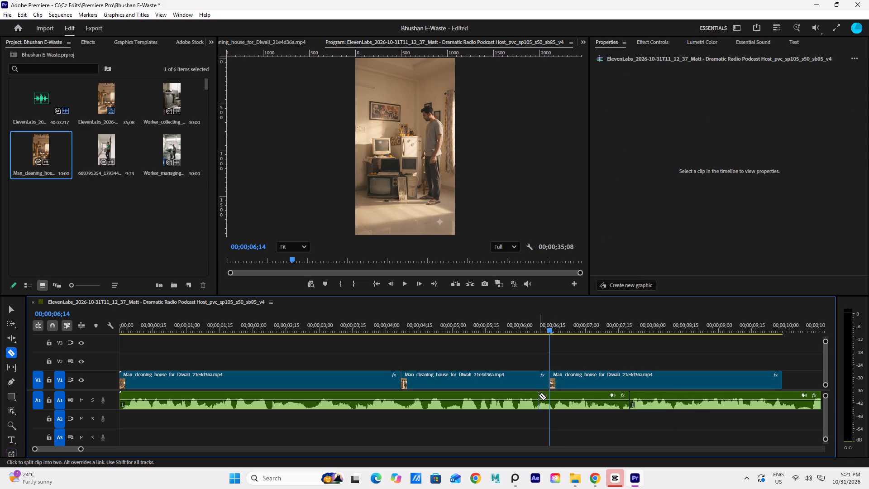
Delete the middle house-cleaning piece between 00;00;04;07 and 00;00;06;14 from V1, using the Selection tool.
key(v)
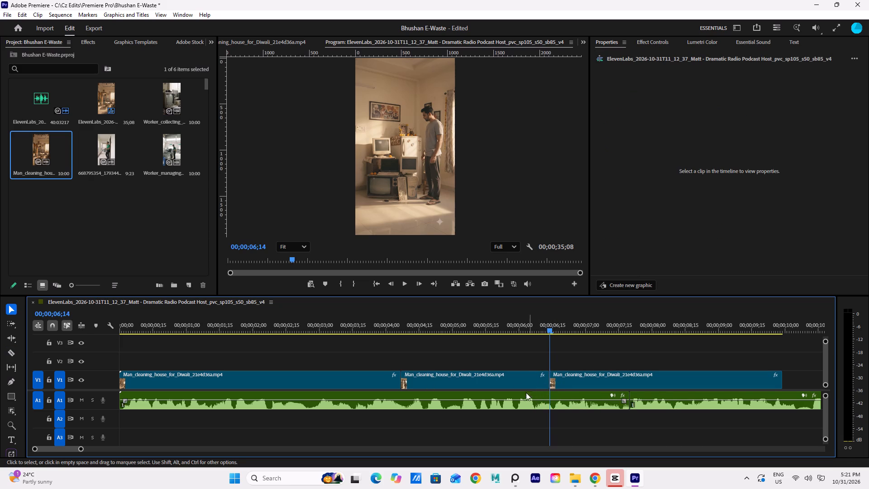
click(516, 383)
key(shift+Delete)
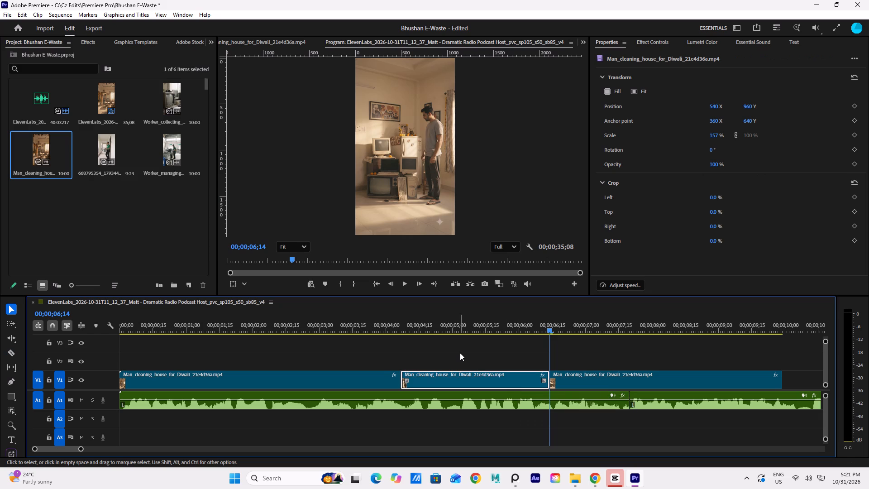
key(shift+Delete)
click(473, 375)
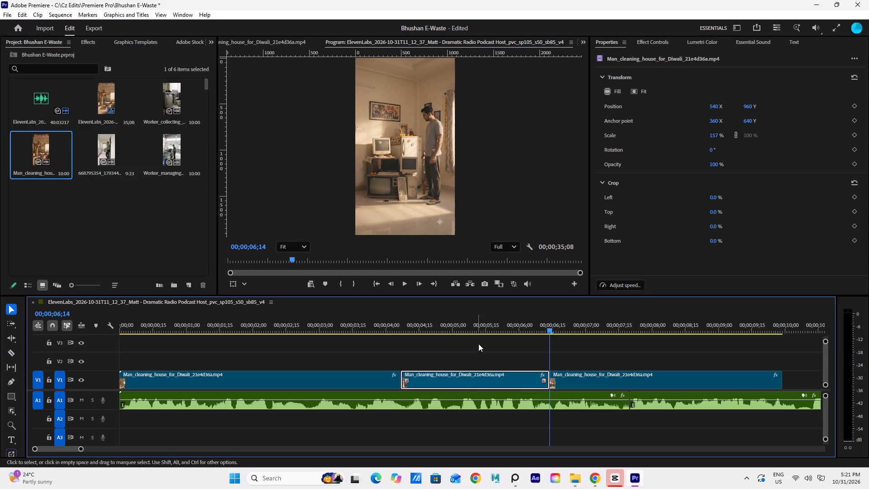
click(478, 344)
click(463, 331)
click(486, 376)
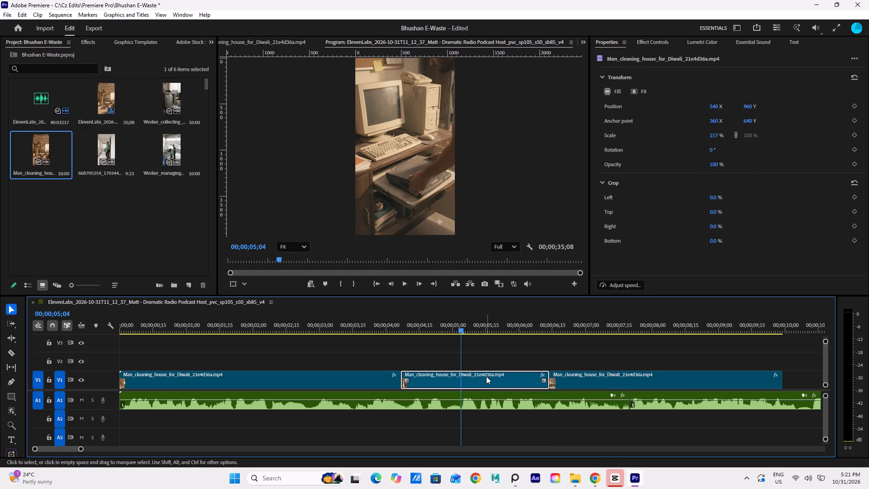
key(shift+Delete)
click(492, 384)
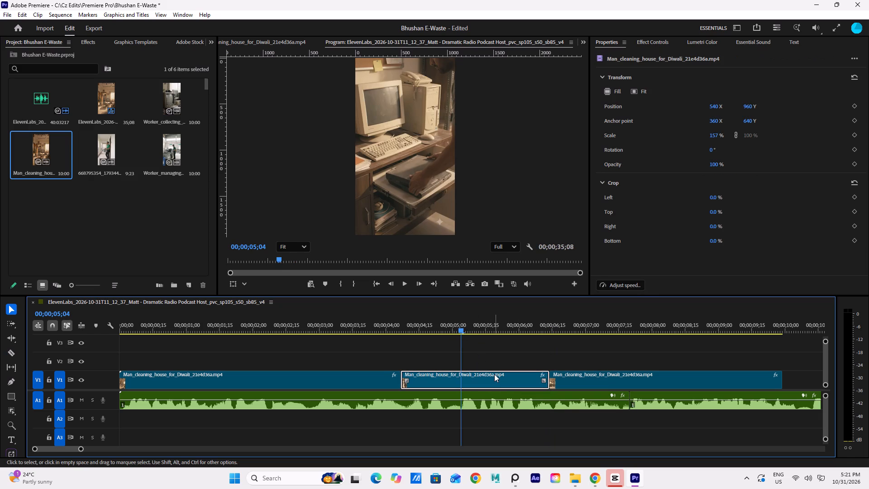
key(Delete)
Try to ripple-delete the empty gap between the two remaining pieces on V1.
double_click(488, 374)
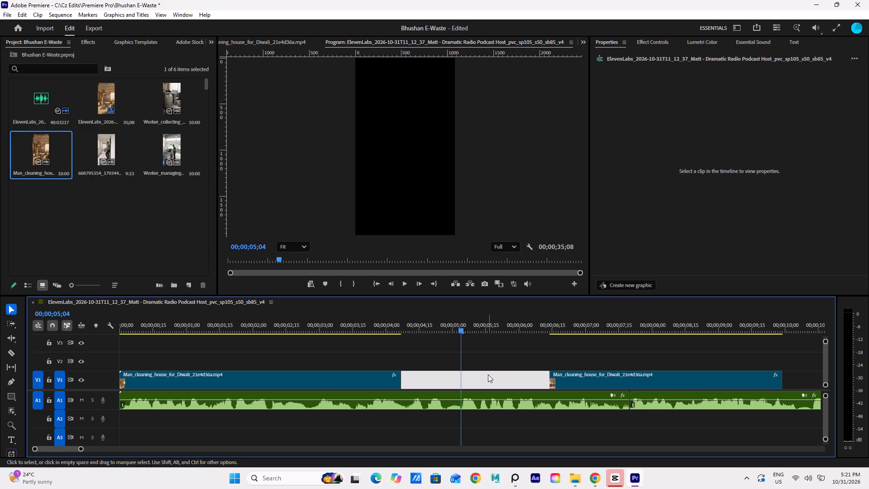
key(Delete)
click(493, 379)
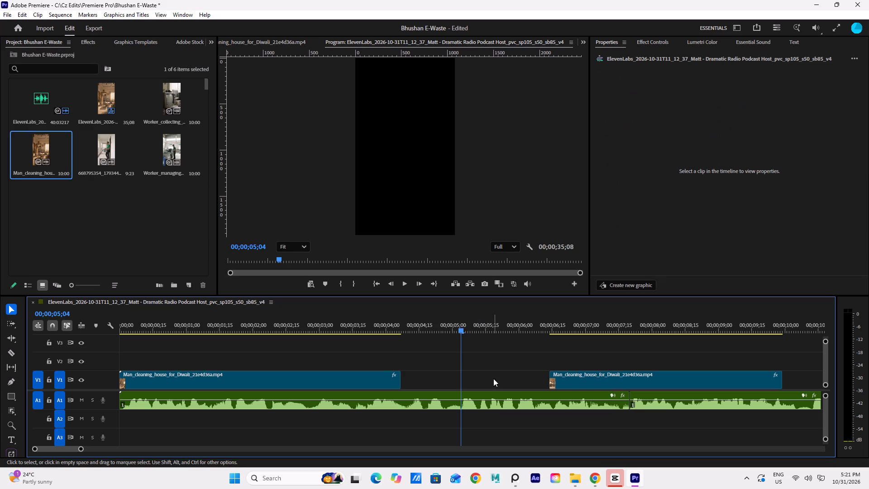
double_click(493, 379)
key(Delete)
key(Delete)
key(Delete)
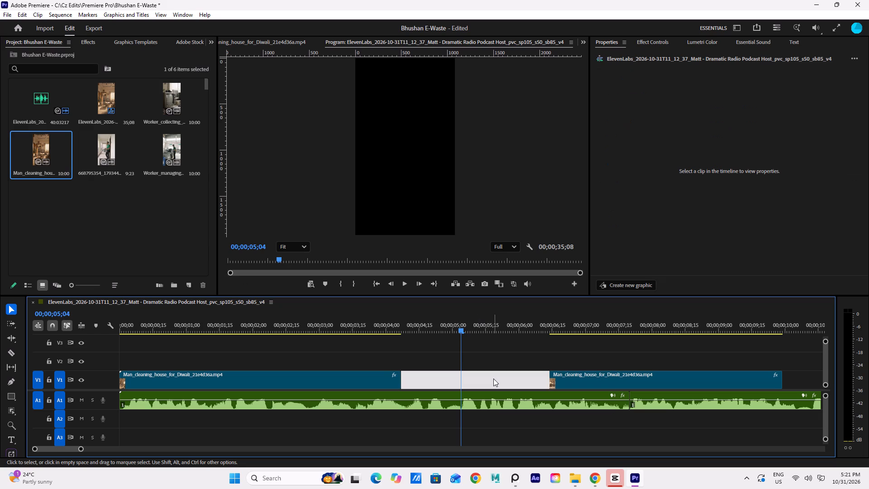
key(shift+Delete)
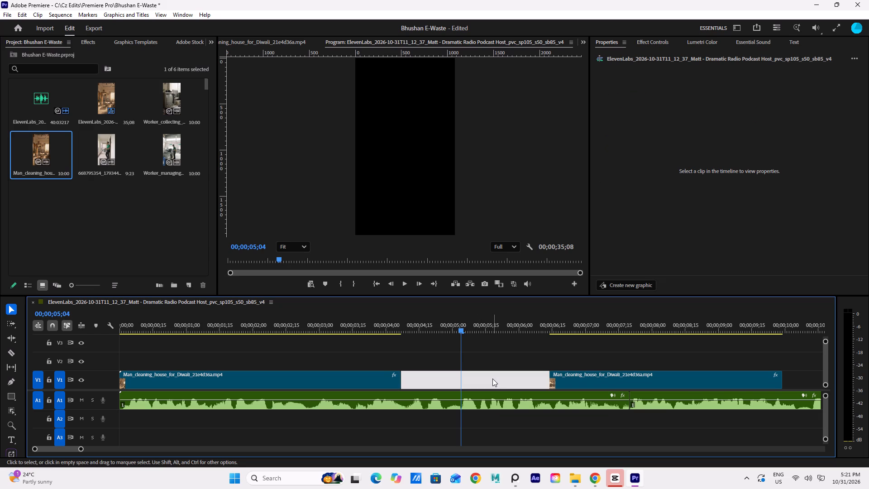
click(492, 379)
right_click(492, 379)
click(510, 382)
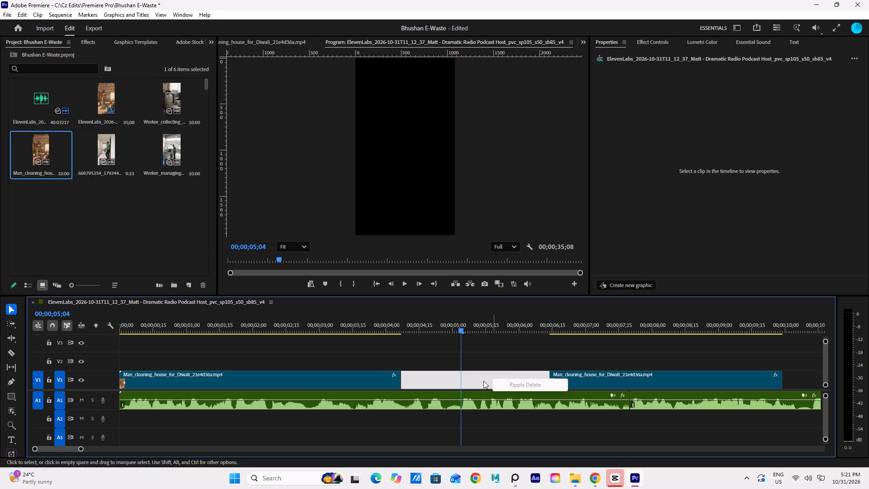
Move the last house-cleaning piece on V1 back to 00;00;04;07 so it butts against the first piece.
click(470, 376)
drag(574, 383, 450, 383)
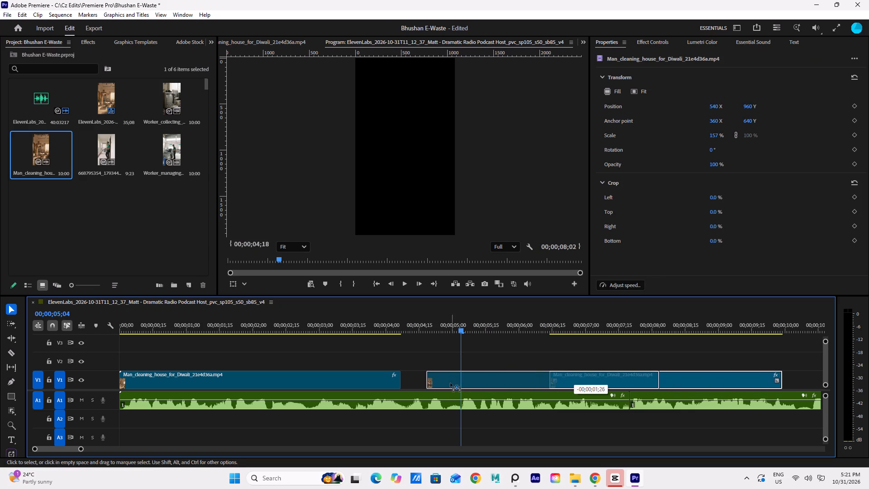
drag(450, 383, 427, 383)
Play back the join between the two house-cleaning pieces against the voiceover to check the cut's timing.
click(358, 332)
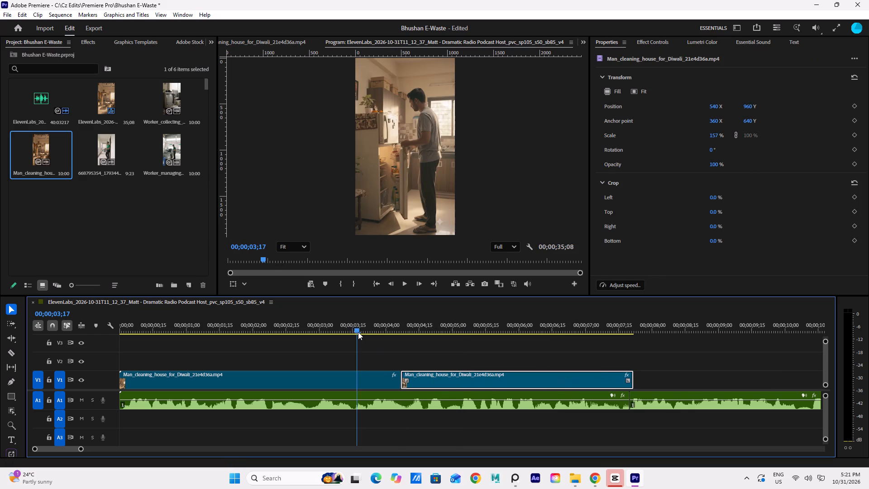
key(space)
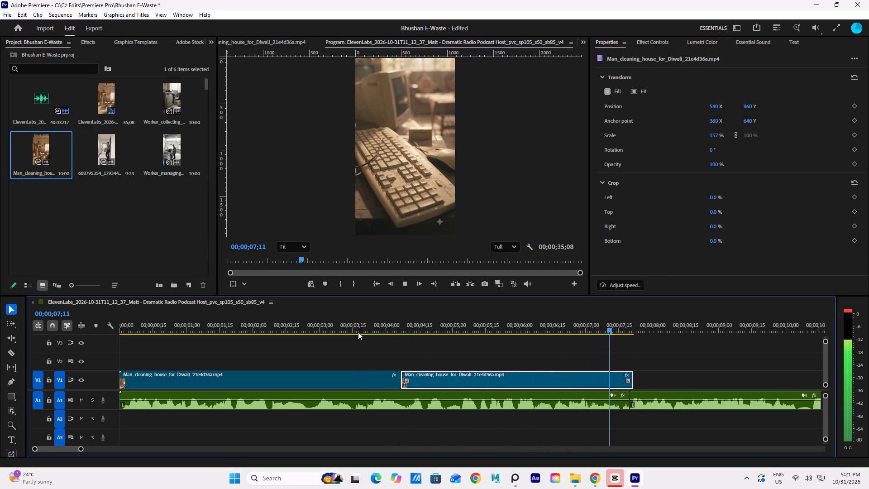
key(space)
key(space)
key(space)
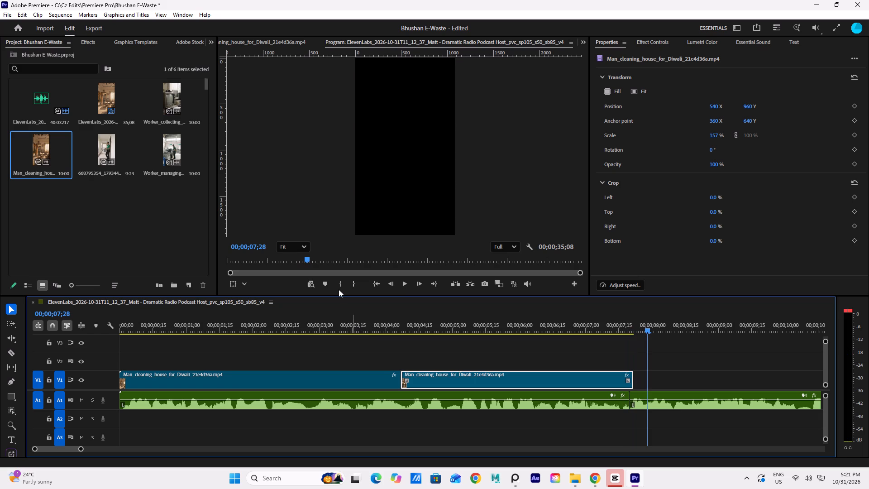
click(322, 326)
key(space)
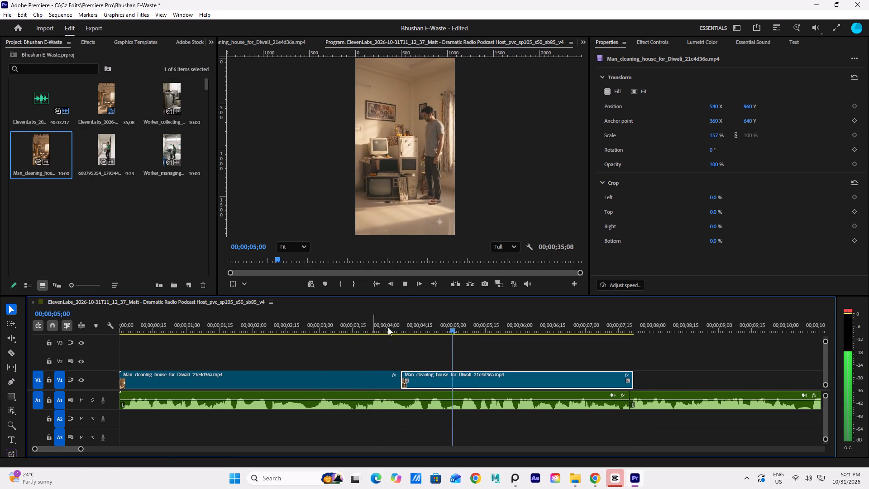
key(space)
Move the second house-cleaning piece on V1 to start at 00;00;05;04 and extend the first piece's end to meet it.
drag(442, 379, 501, 378)
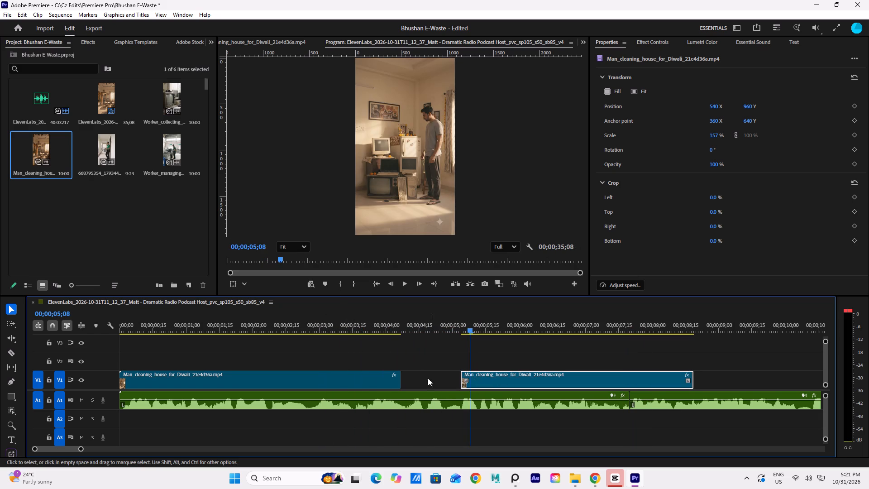
click(396, 377)
drag(399, 377, 405, 377)
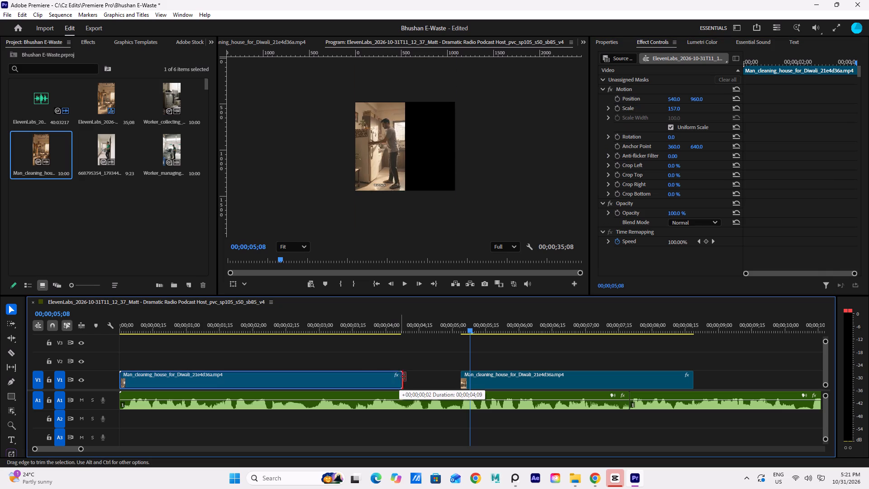
drag(405, 377, 444, 380)
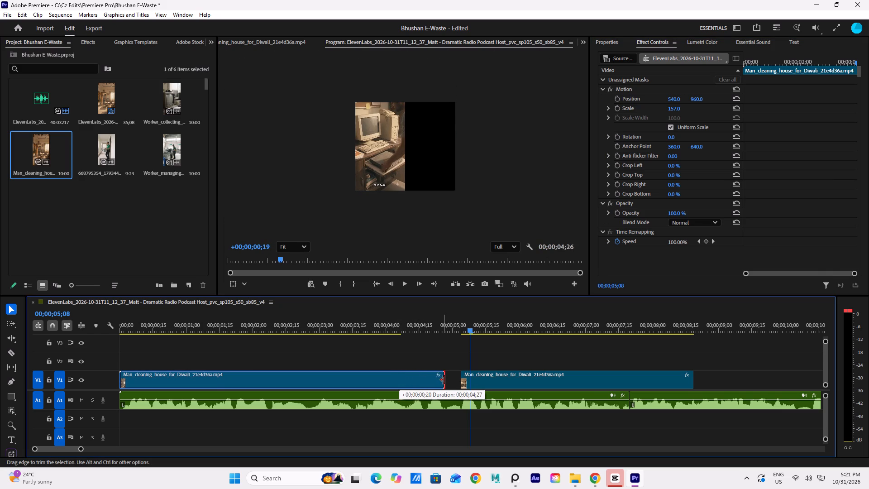
drag(444, 380, 456, 383)
Split the second house-cleaning piece at 00;00;07;18, just before the next voiceover segment, and delete the part after the cut.
click(355, 327)
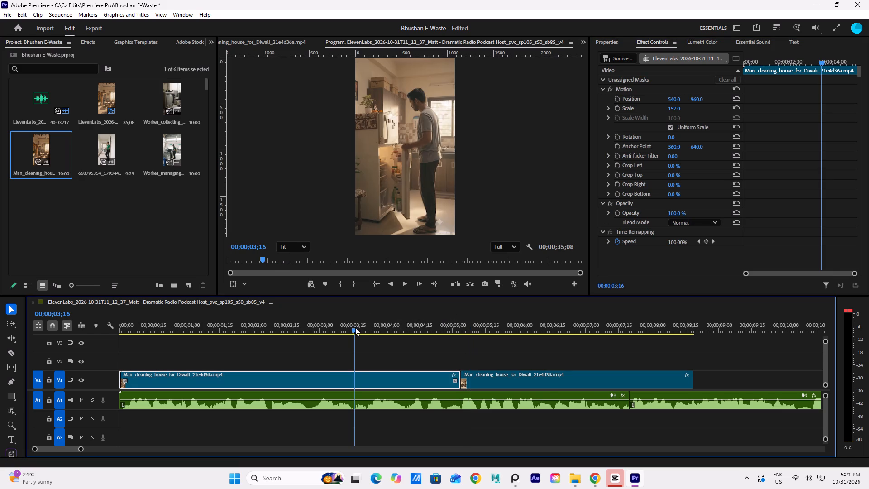
key(space)
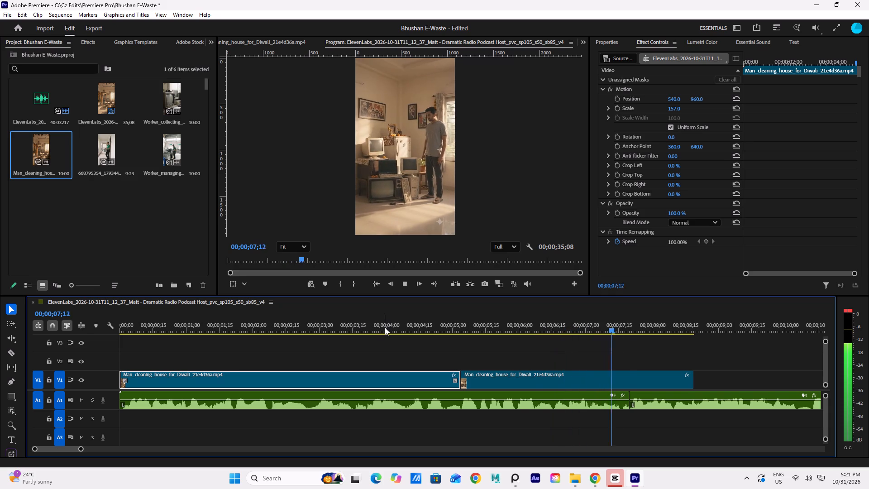
key(space)
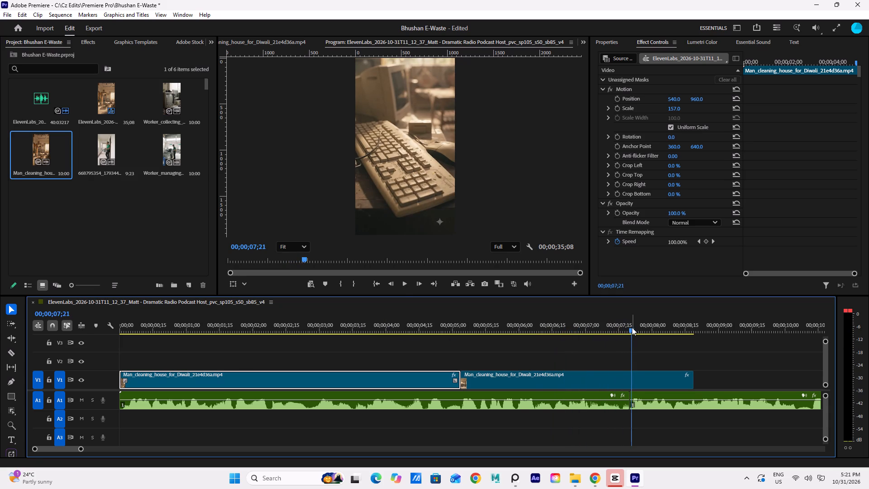
key(Left)
key(Left)
key(Left)
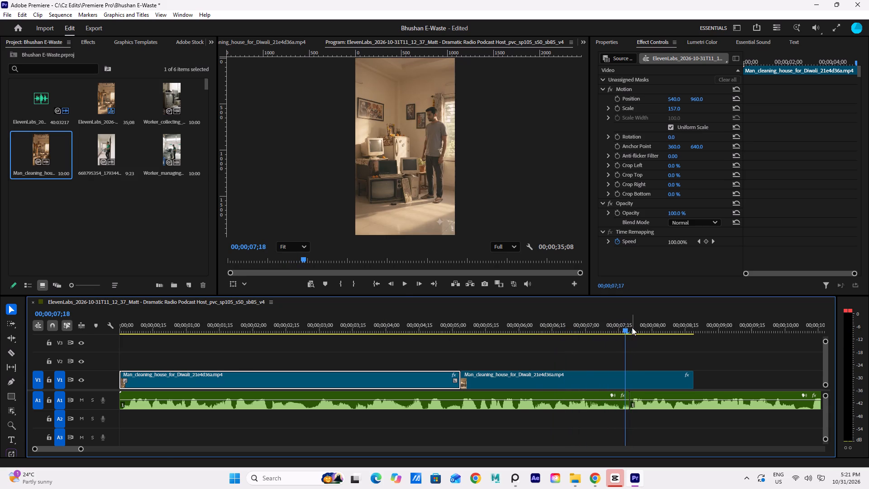
click(653, 380)
key(c)
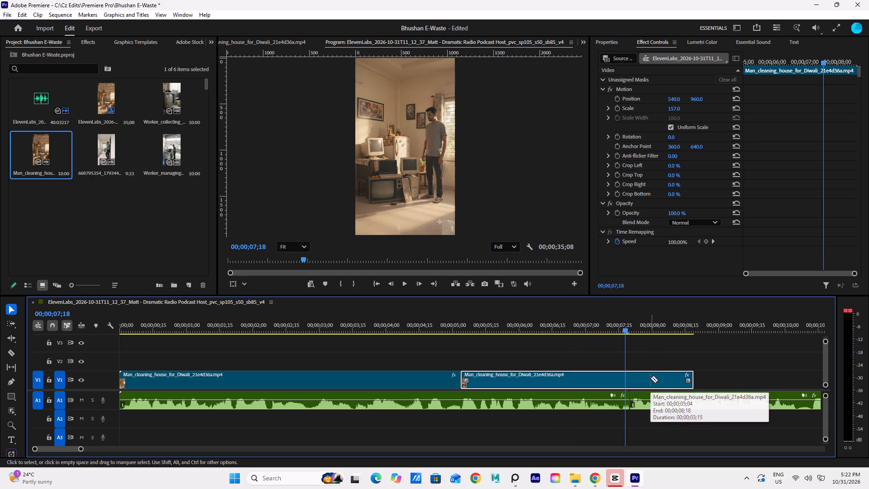
click(626, 378)
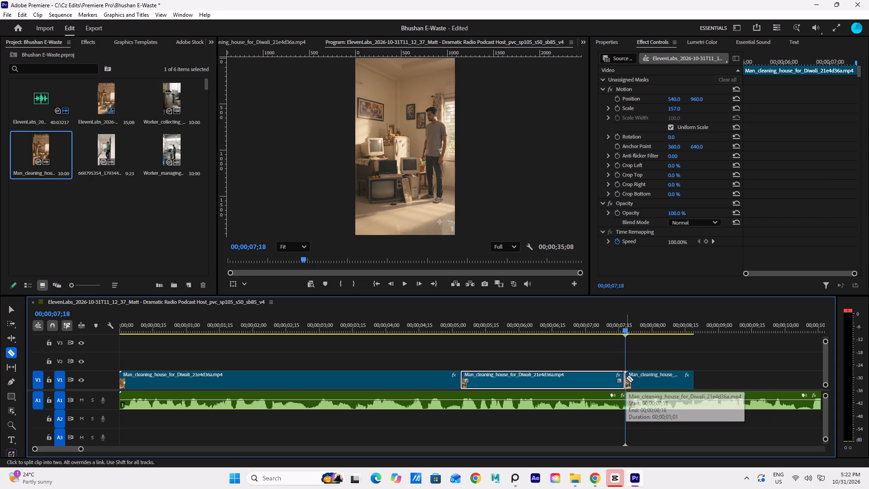
key(v)
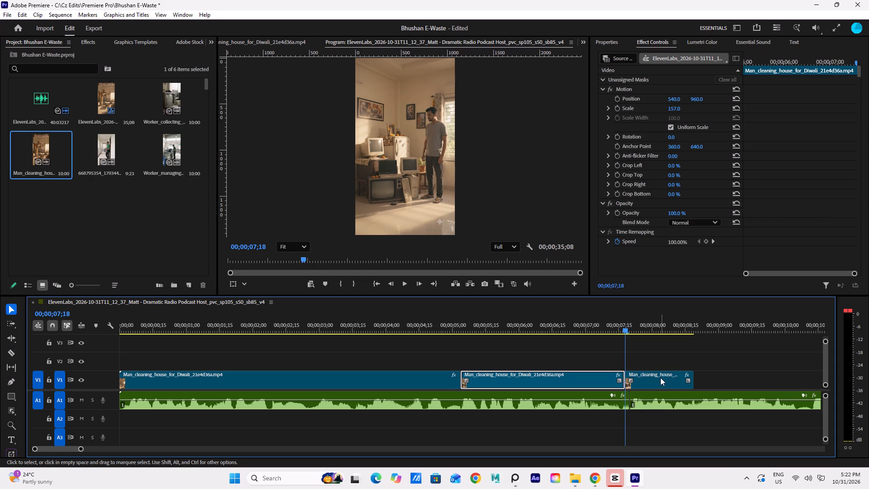
click(660, 378)
key(Delete)
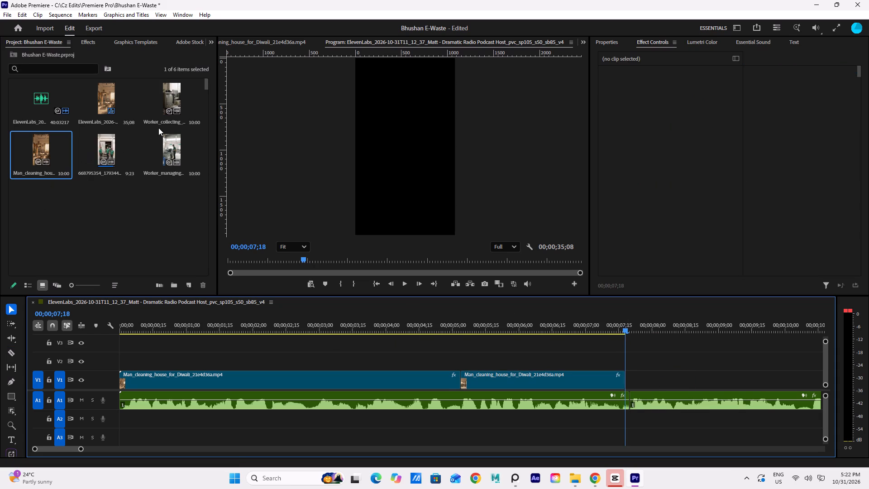
Preview the Worker_collecting_e_waste_indoors source clip and listen to the voiceover from 00;00;07;18 to judge how they match.
click(172, 97)
click(181, 100)
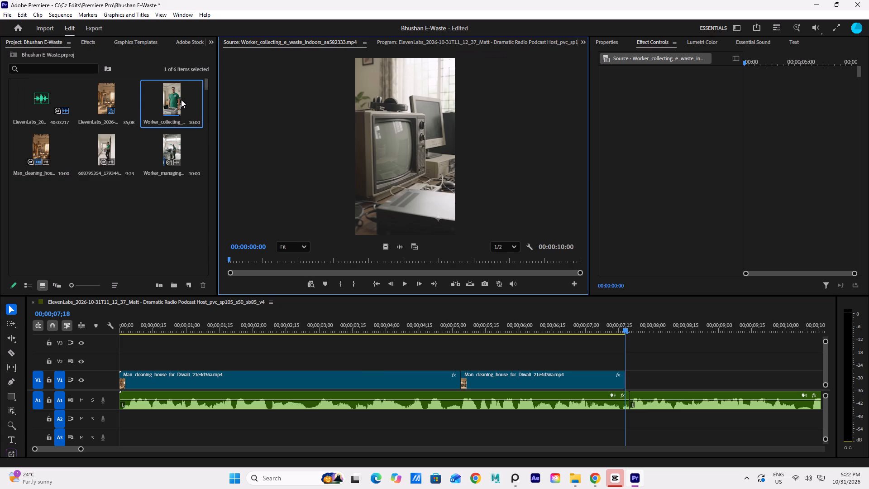
key(space)
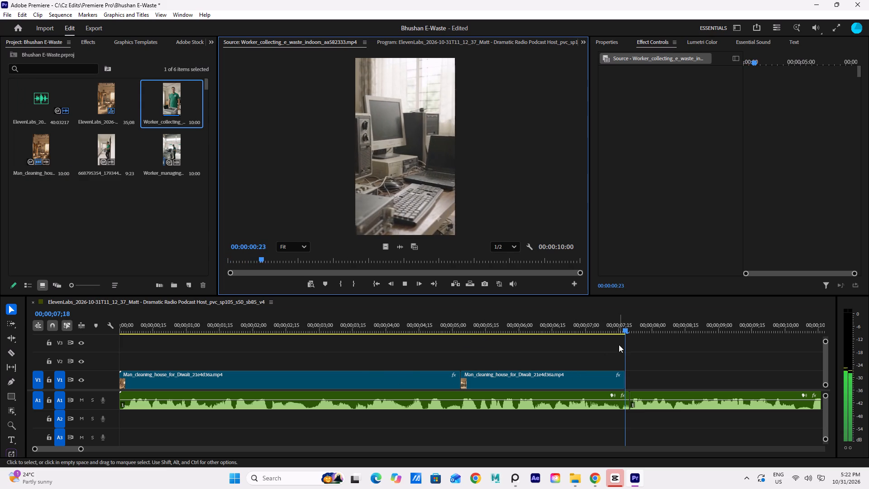
click(617, 340)
key(space)
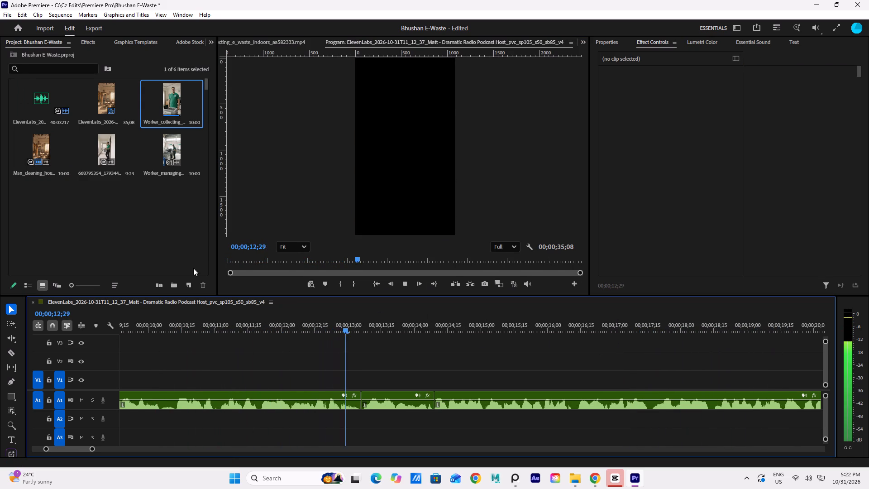
key(space)
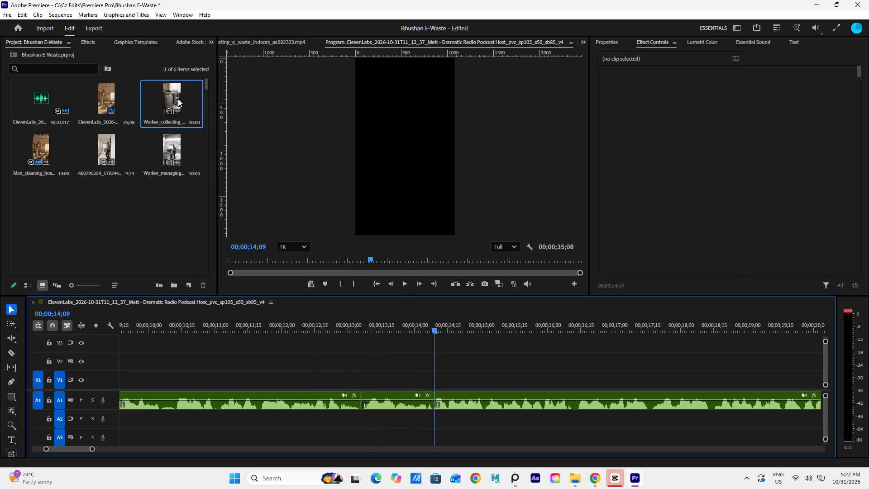
click(177, 98)
click(177, 98)
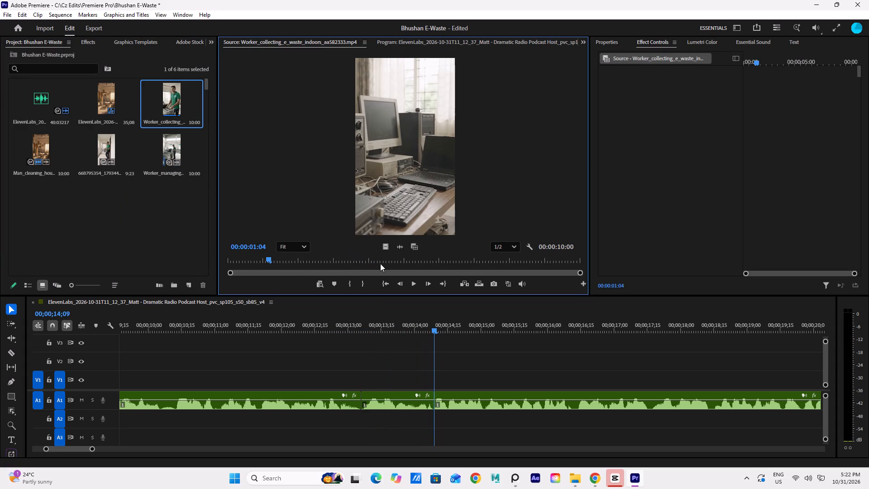
key(space)
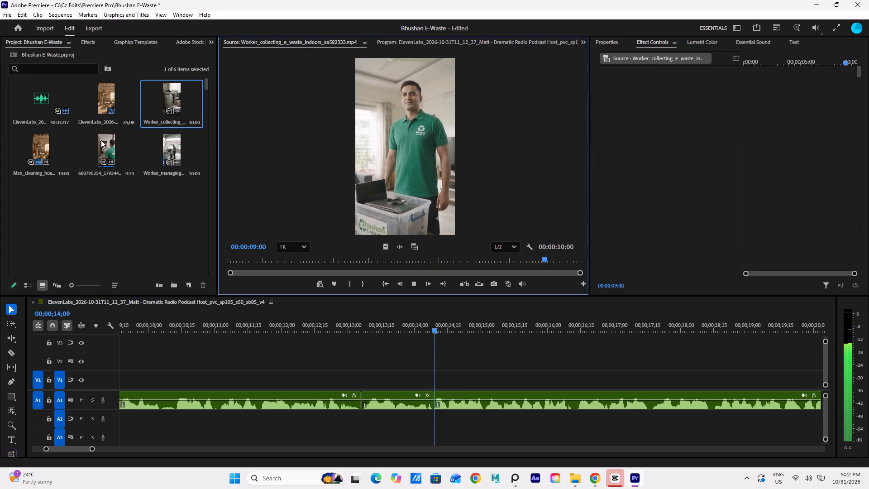
double_click(102, 91)
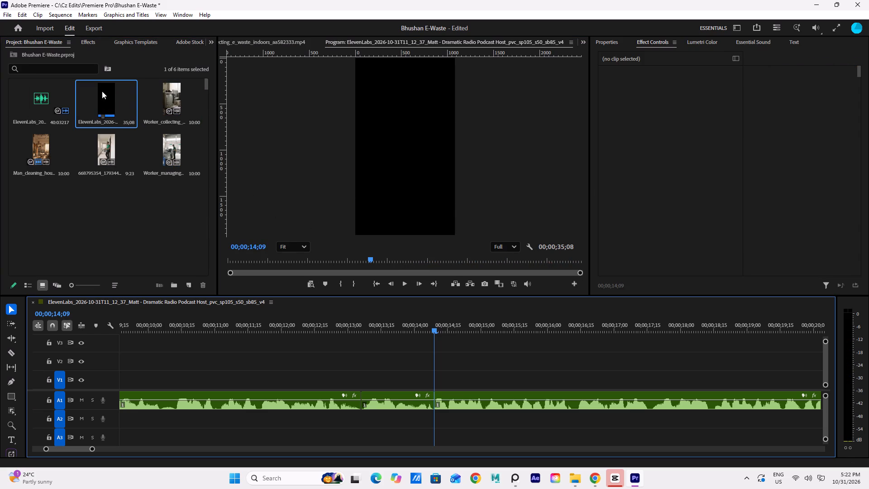
click(102, 91)
click(158, 99)
click(158, 99)
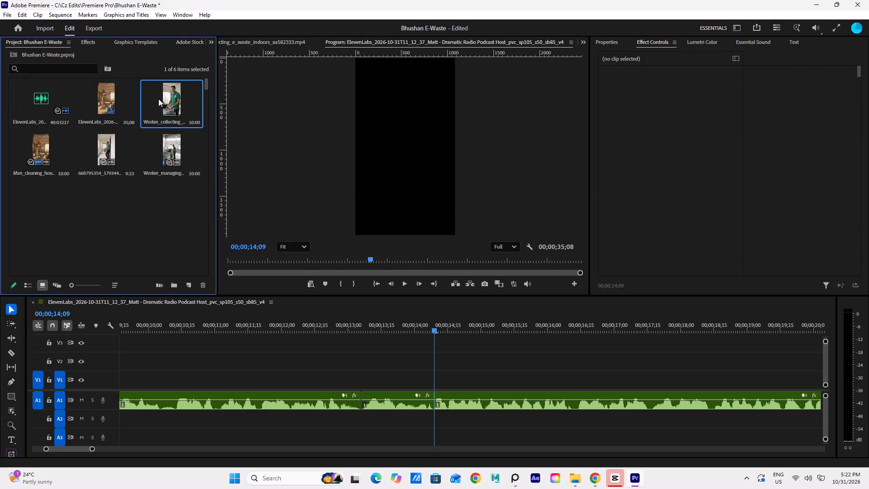
Check the Worker_managing e-waste recycling clip in File Explorer's Downloads folder, and return to Premiere.
click(573, 482)
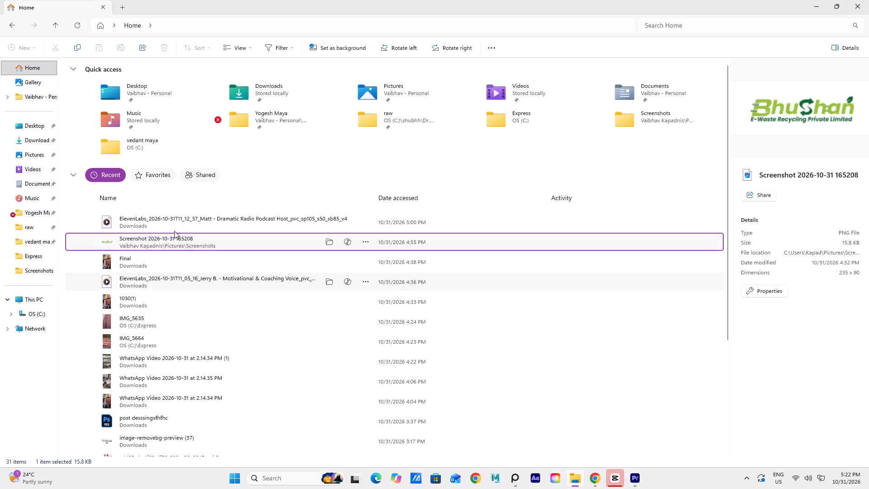
click(22, 138)
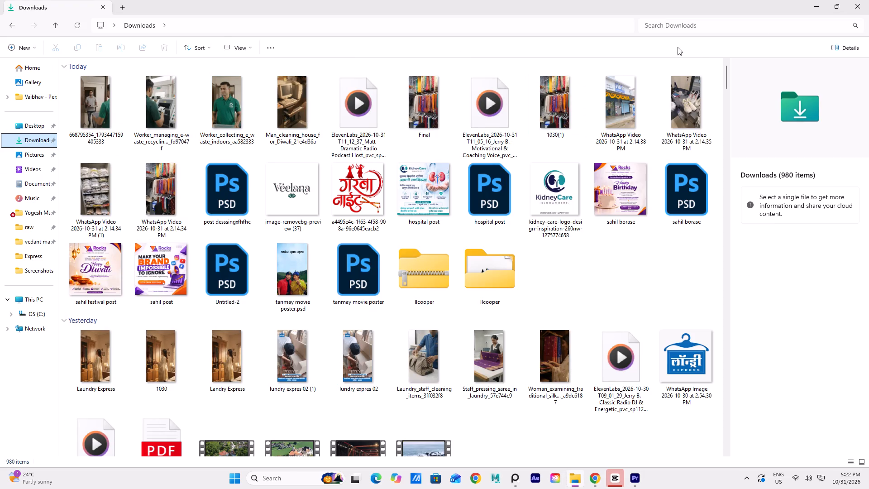
click(153, 105)
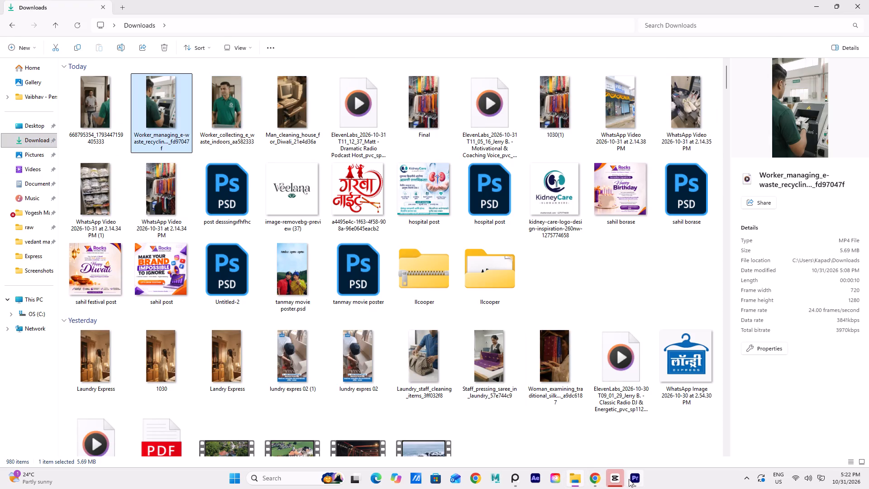
click(629, 479)
Place only the video of Worker_collecting_e_waste_indoors on V1, butted against the end of the last house-cleaning piece.
click(173, 104)
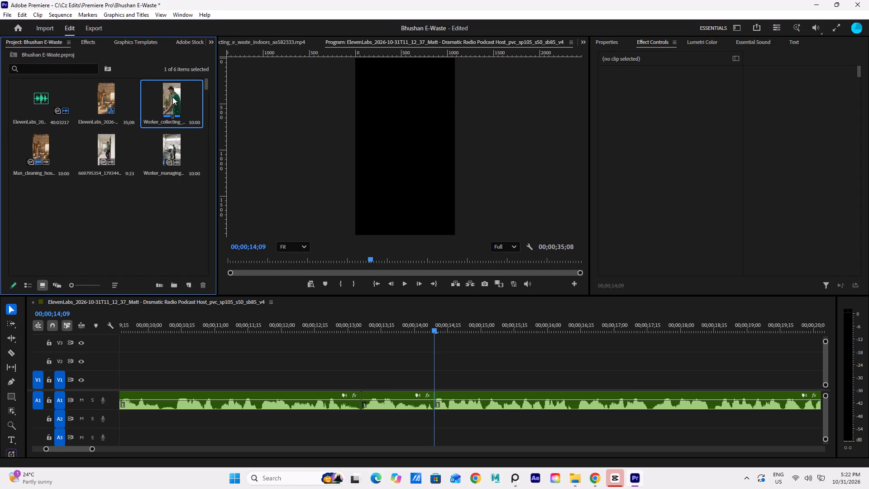
alt+scroll(243, 445, up, 5)
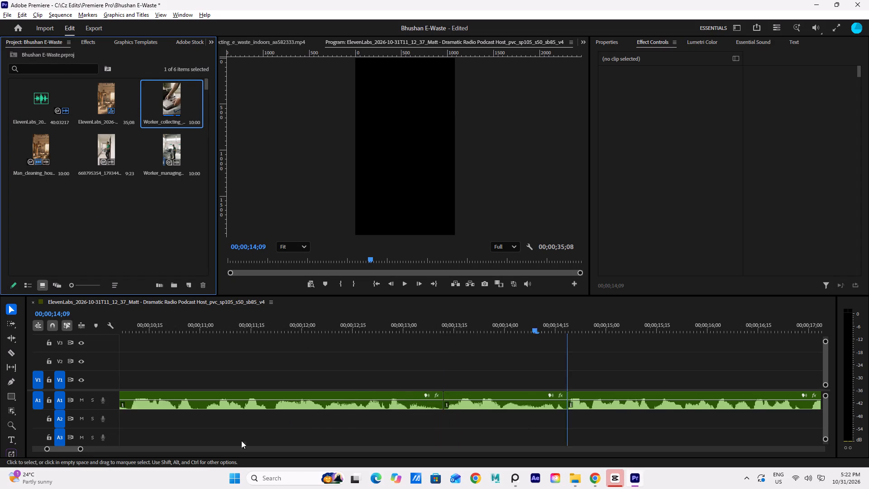
alt+scroll(224, 417, down, 16)
drag(254, 330, 200, 360)
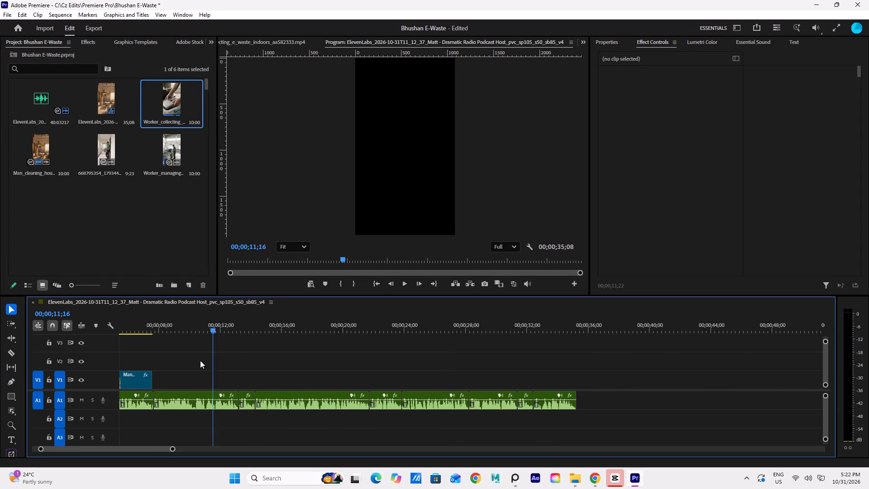
drag(200, 360, 197, 360)
drag(158, 448, 110, 455)
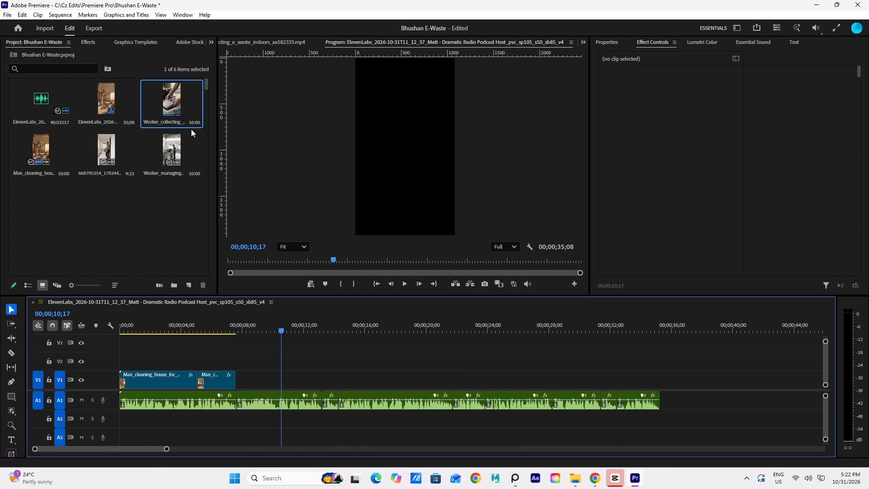
click(174, 105)
click(174, 105)
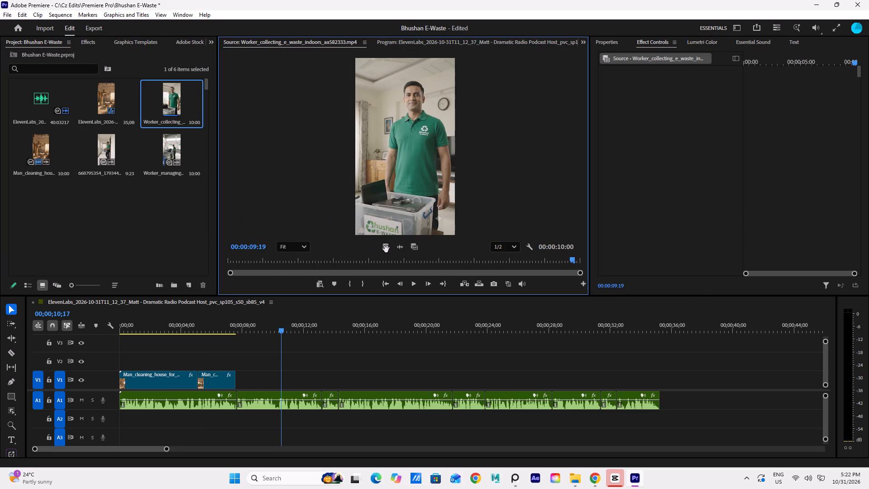
drag(386, 249, 241, 378)
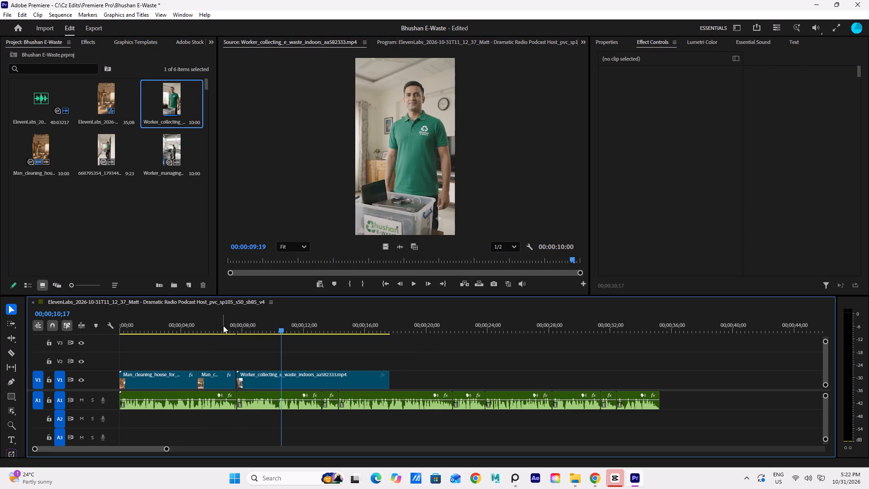
click(224, 334)
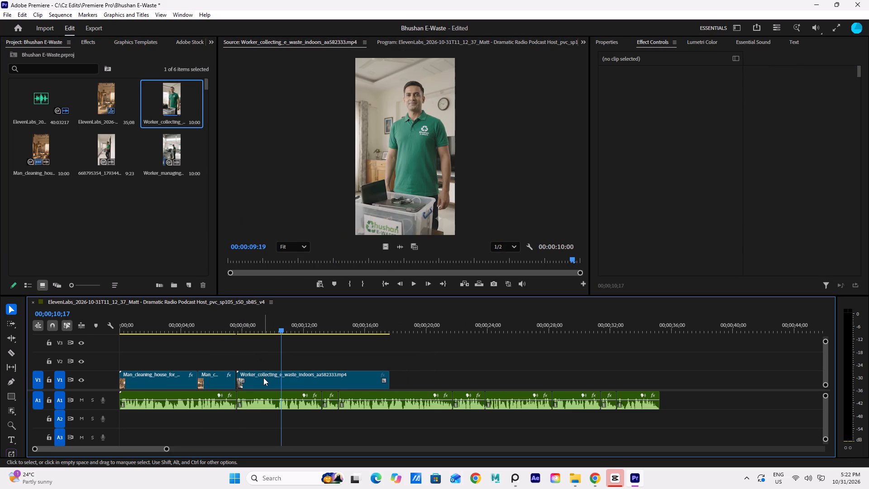
drag(263, 378, 259, 378)
Set the Scale of the Worker_collecting_e_waste_indoors clip on V1 to 151 so it fills the vertical frame.
click(220, 330)
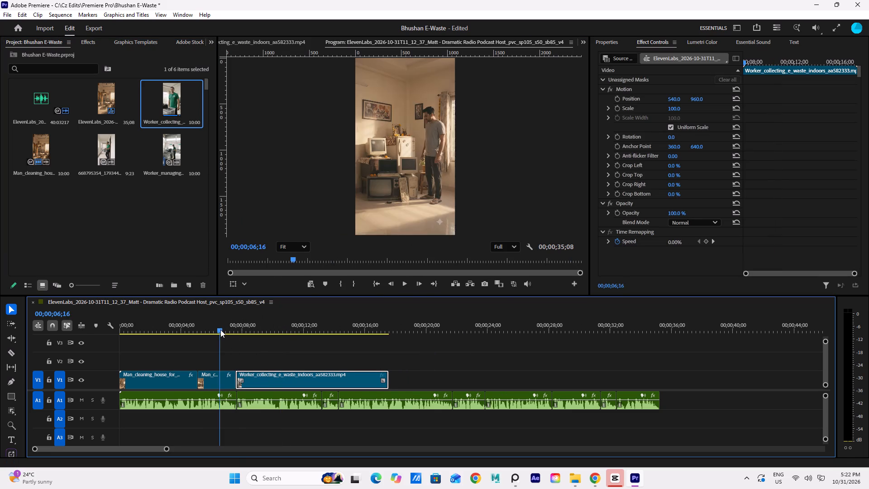
key(space)
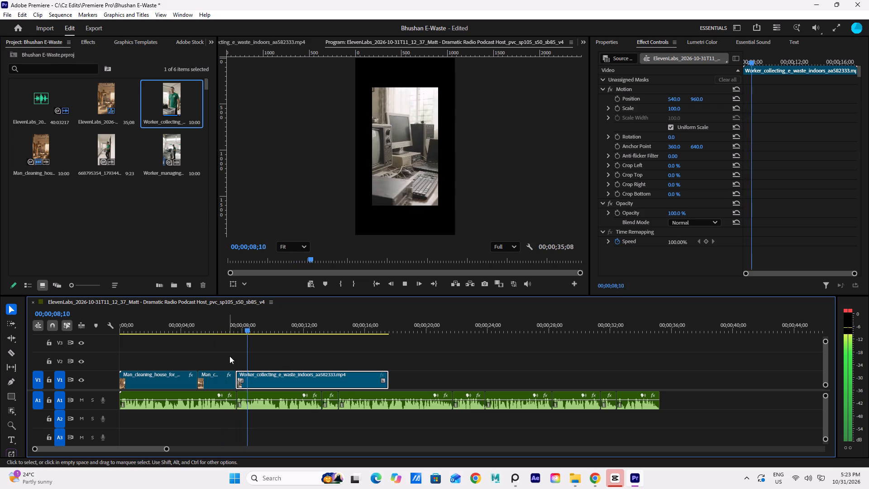
key(space)
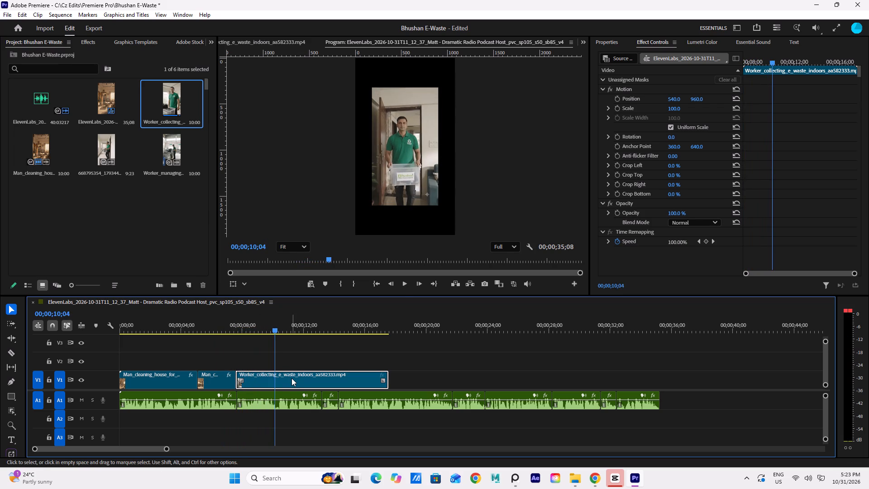
click(291, 378)
click(347, 341)
click(301, 391)
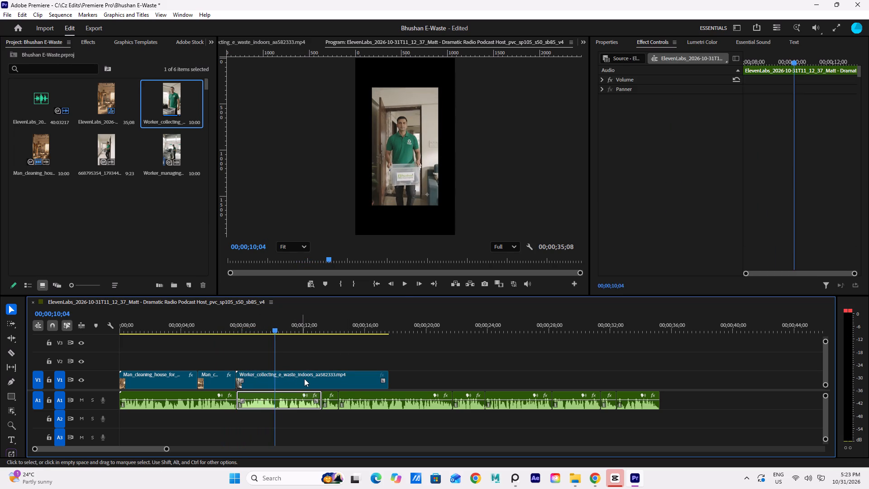
click(306, 376)
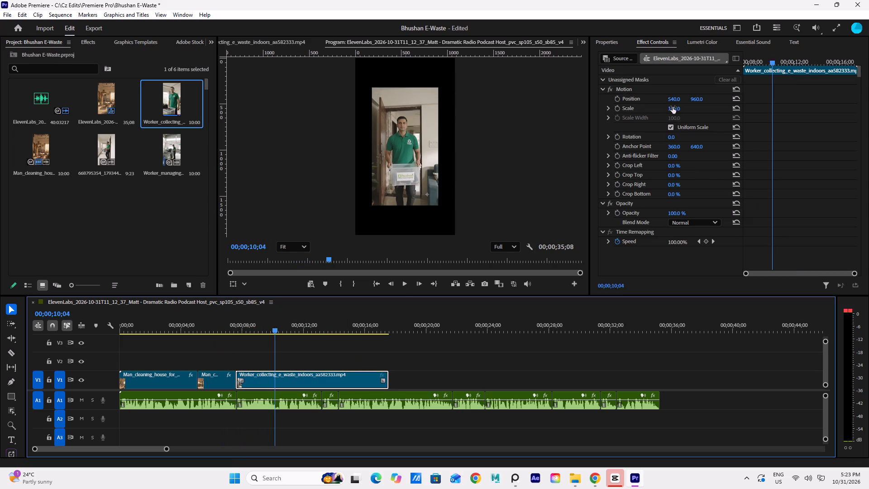
drag(673, 107, 713, 120)
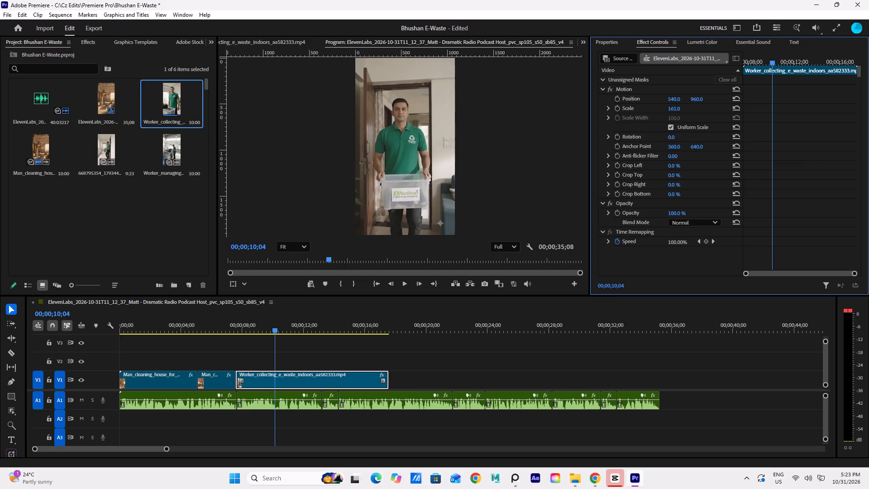
drag(713, 120, 710, 120)
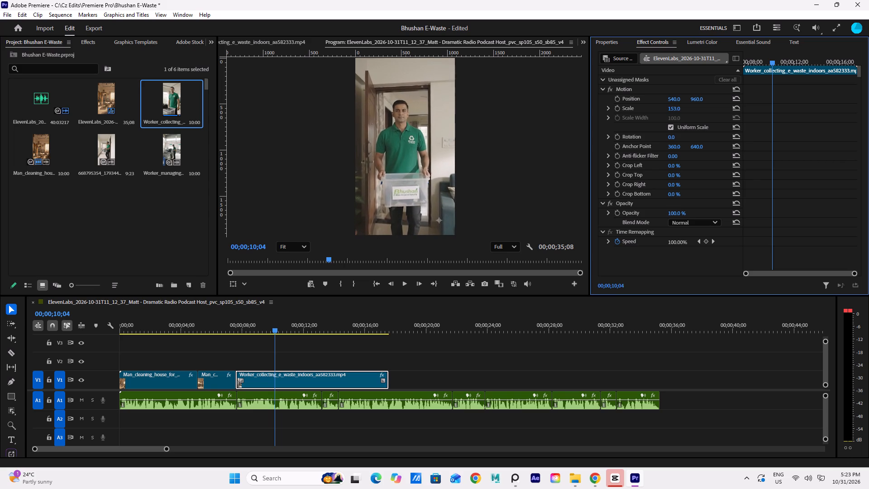
drag(710, 120, 707, 120)
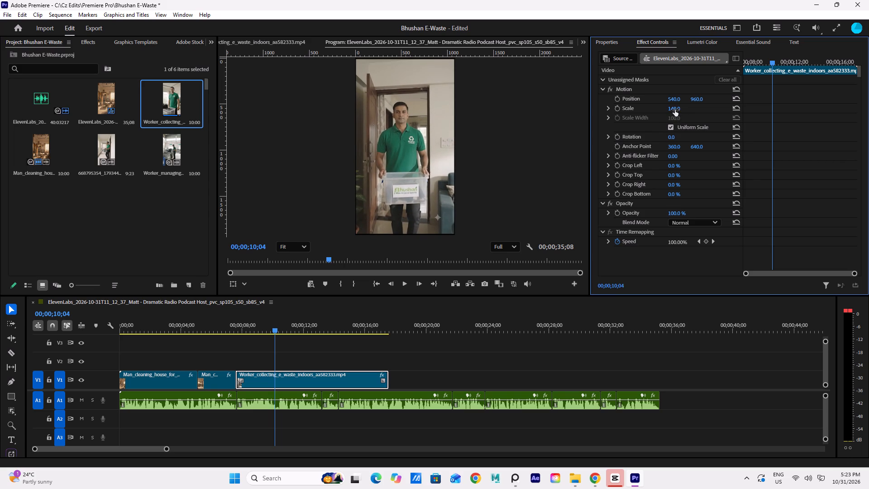
click(675, 110)
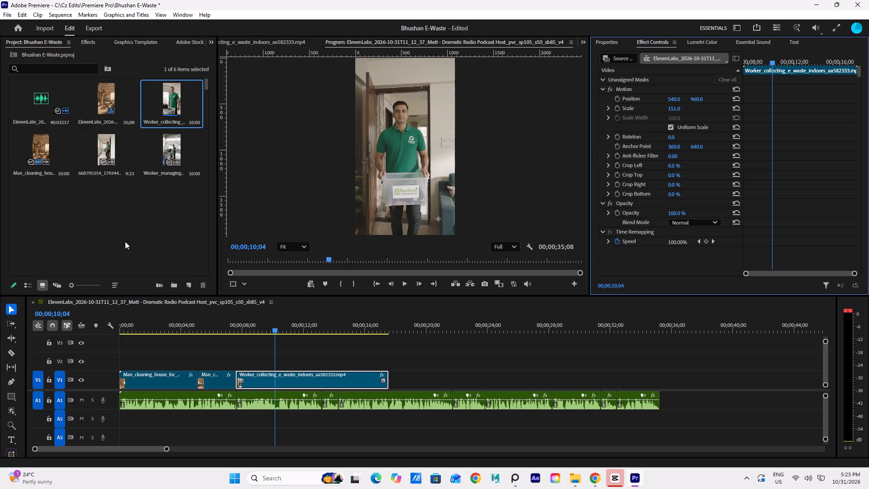
Create a new sequence with the 1080x1920, 29.97 fps DSLR settings, keeping the default name Sequence 01.
right_click(127, 209)
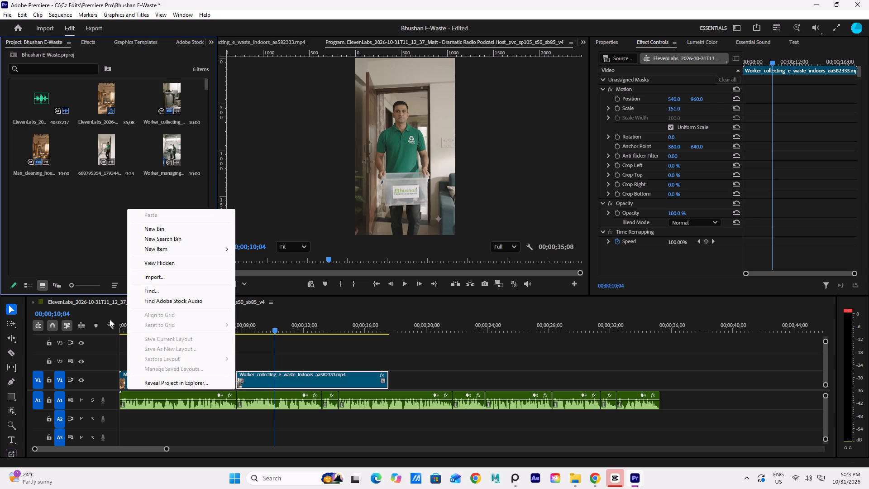
click(90, 243)
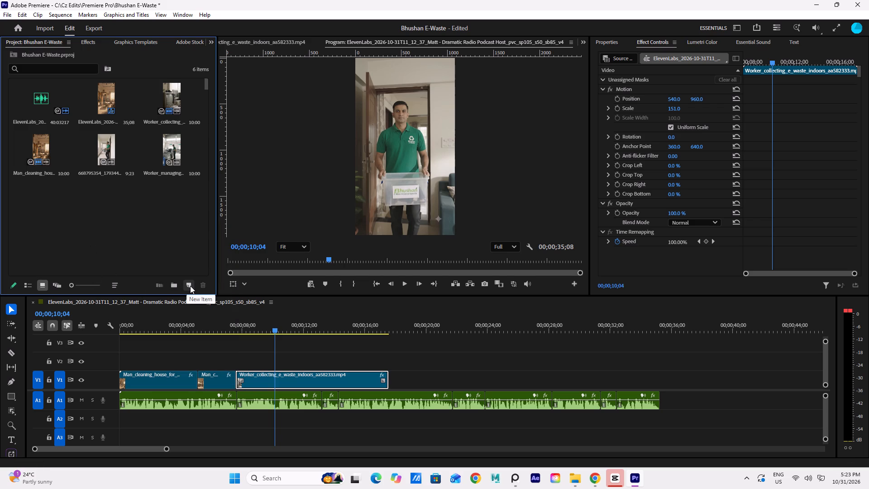
click(190, 286)
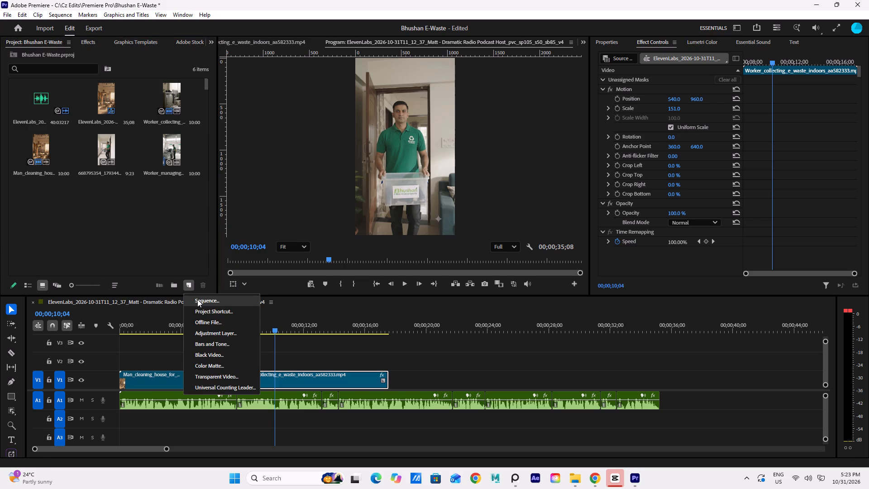
click(197, 299)
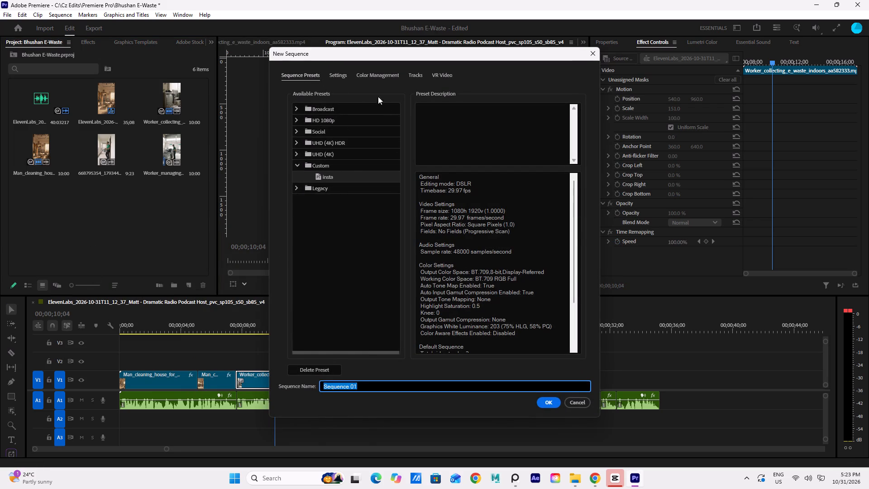
click(335, 76)
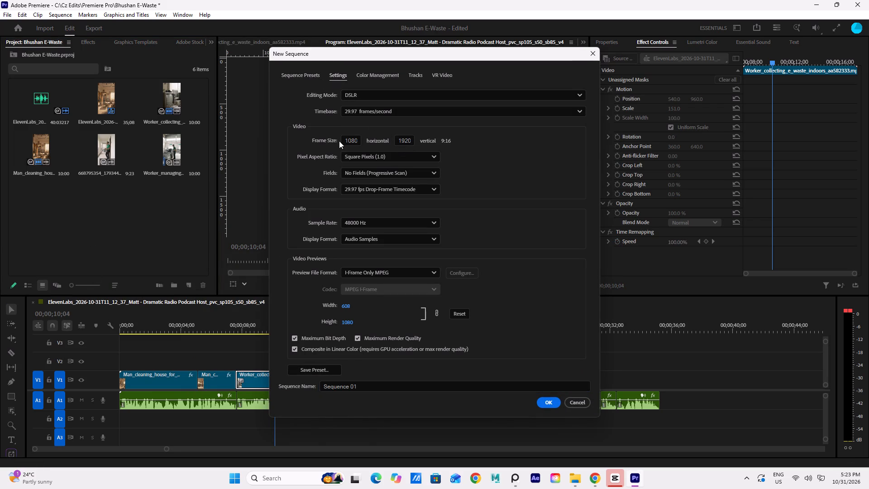
scroll(420, 202, down, 1)
click(544, 401)
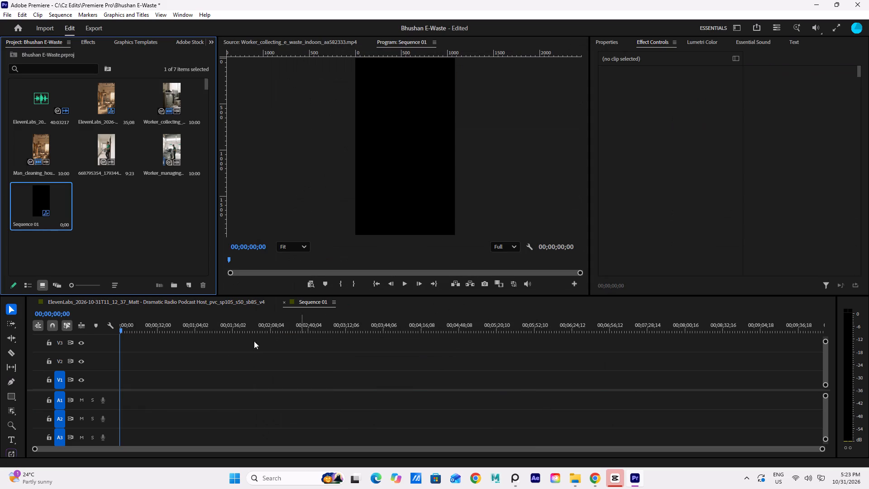
Switch back to the ElevenLabs voiceover sequence and close the empty Sequence 01 timeline.
drag(121, 329, 90, 347)
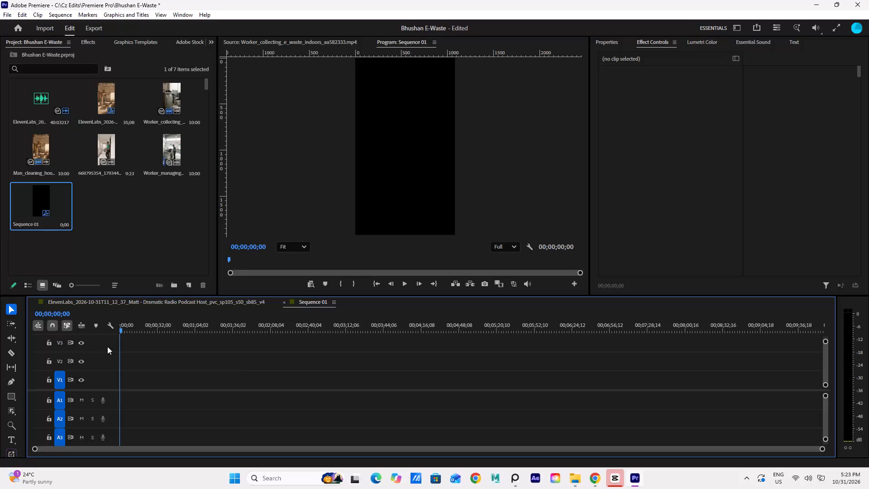
drag(128, 327, 0, 398)
click(225, 302)
click(296, 299)
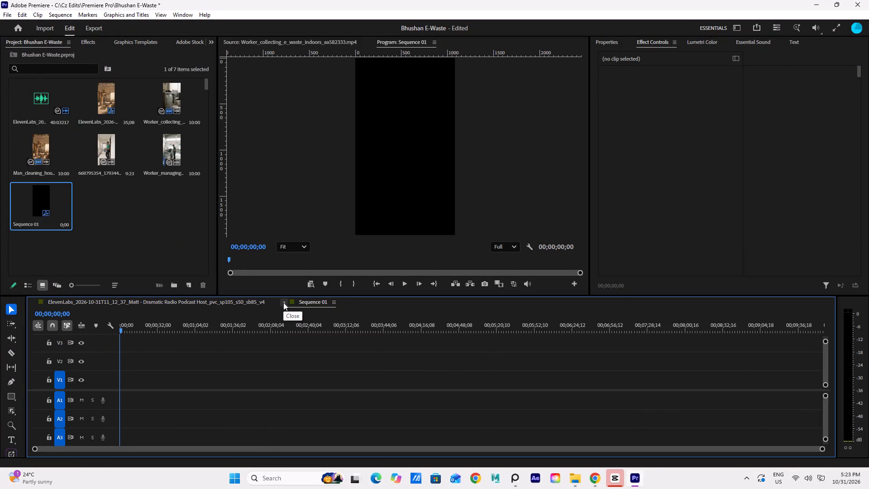
double_click(110, 140)
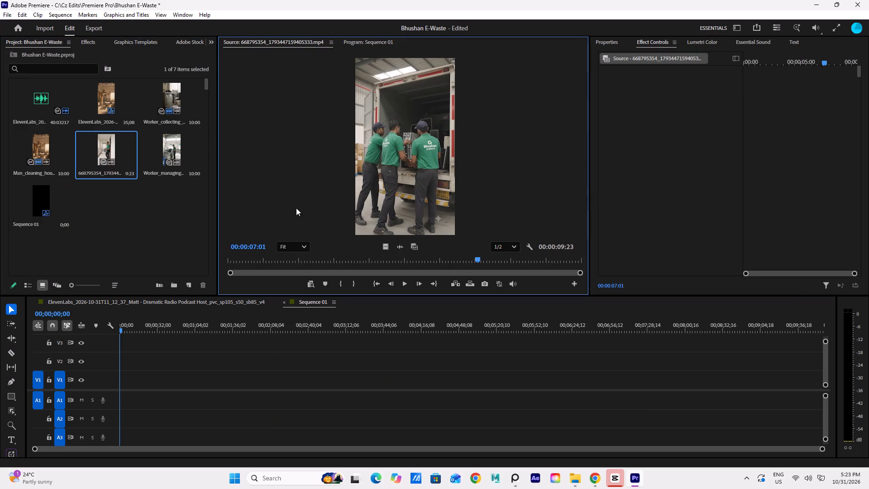
click(89, 95)
click(111, 105)
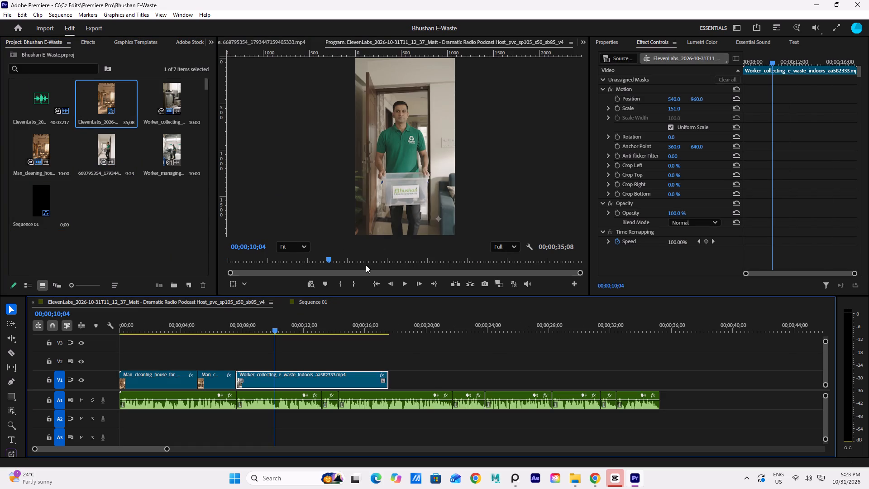
click(308, 295)
click(307, 302)
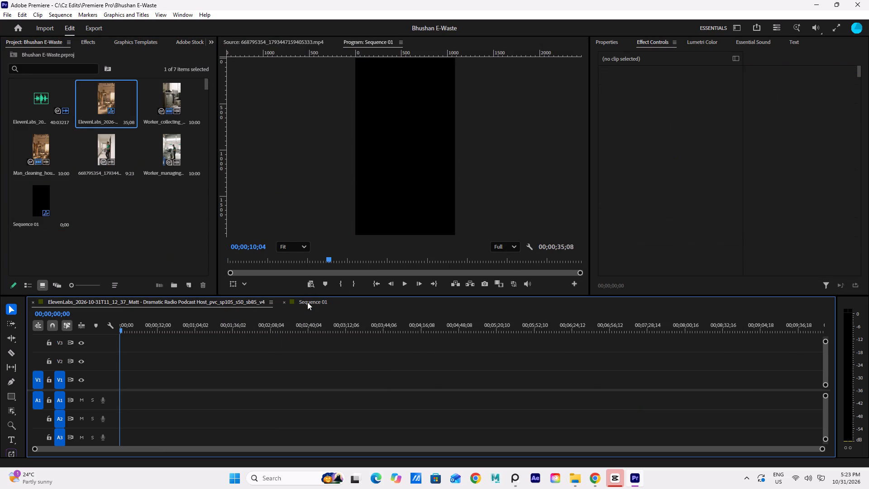
click(116, 98)
click(116, 98)
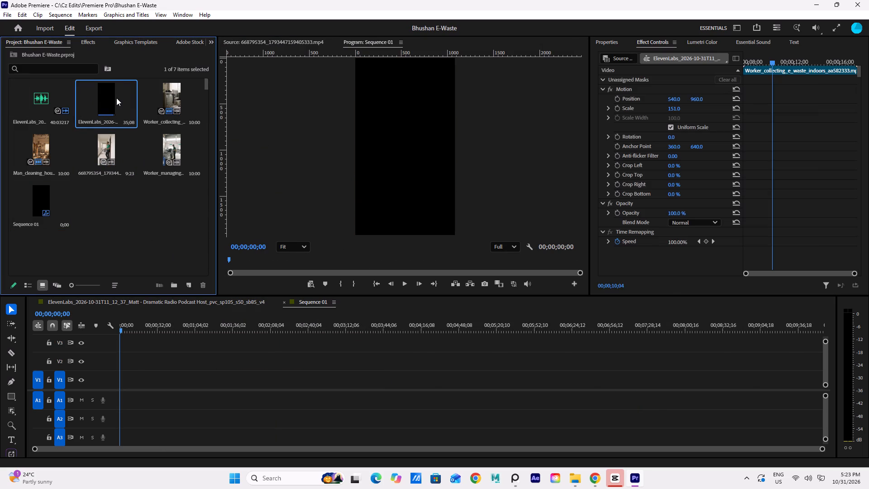
click(175, 109)
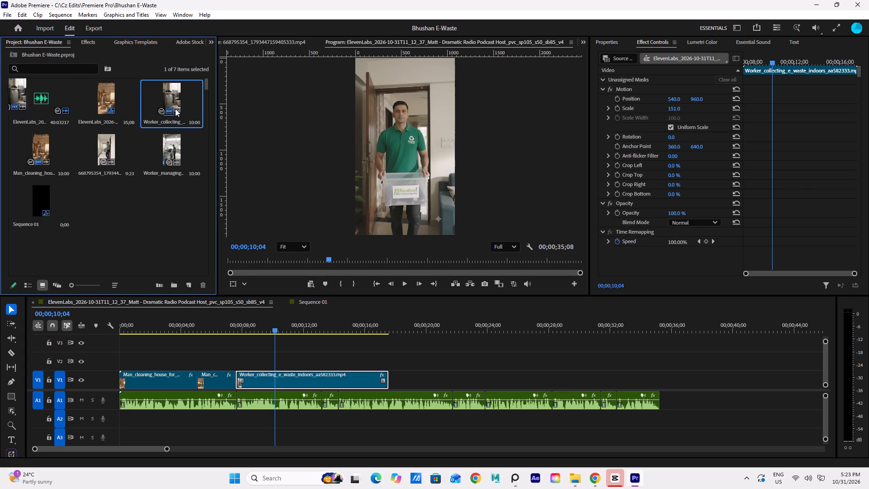
click(100, 108)
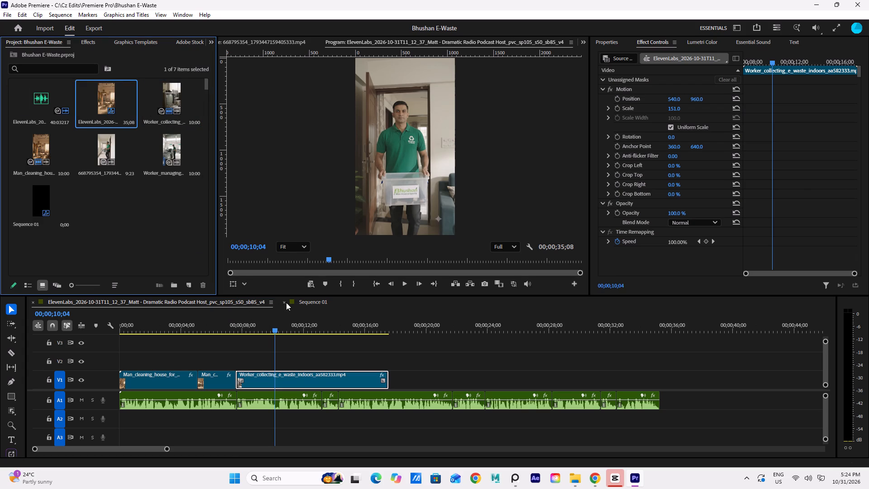
click(286, 302)
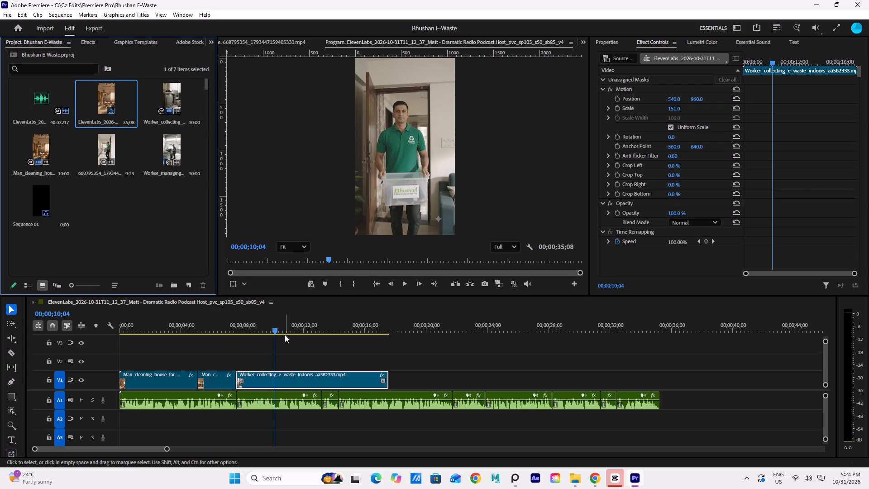
Play and scrub the Worker_collecting_e_waste_indoors clip on V1 repeatedly to compare its shots with the voiceover.
key(space)
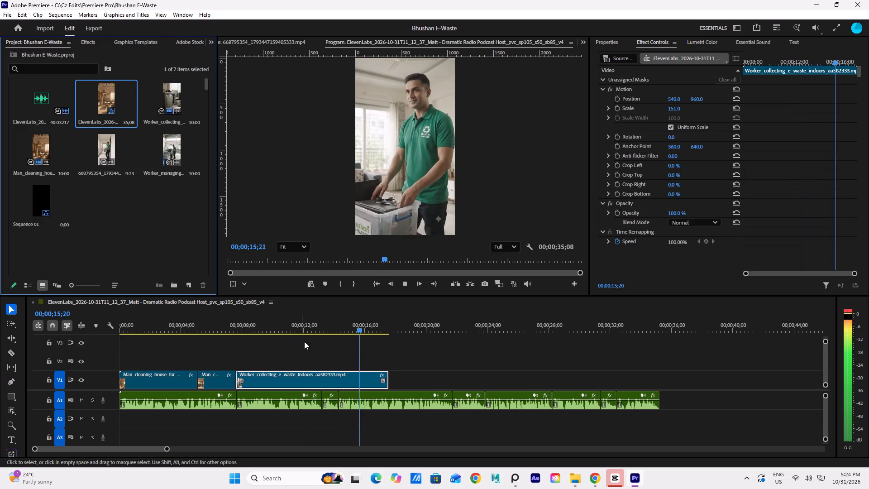
key(space)
drag(371, 331, 369, 334)
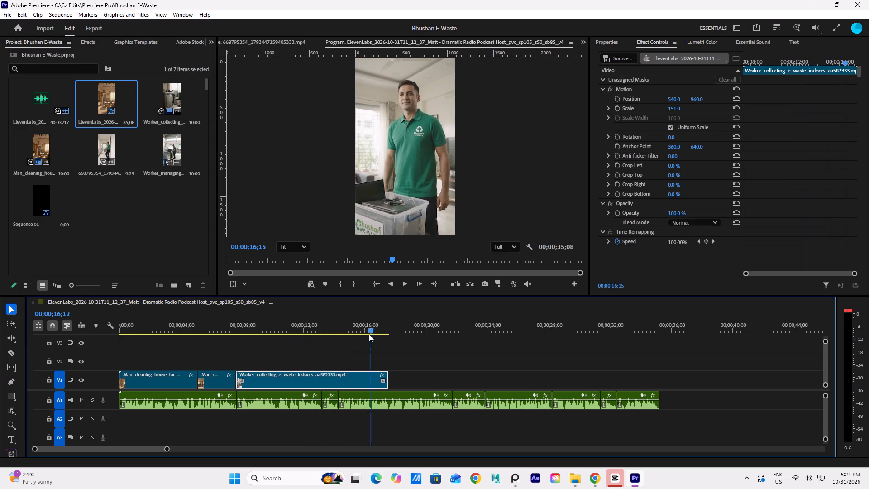
drag(369, 334, 304, 350)
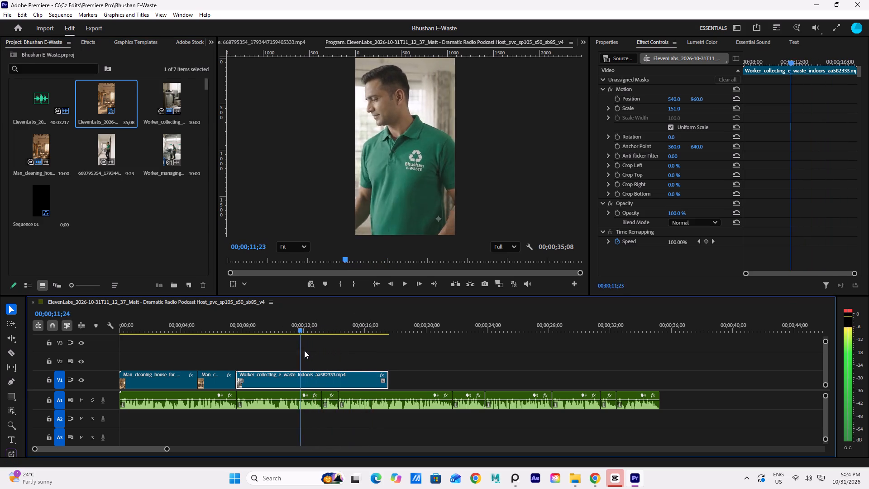
drag(304, 350, 275, 349)
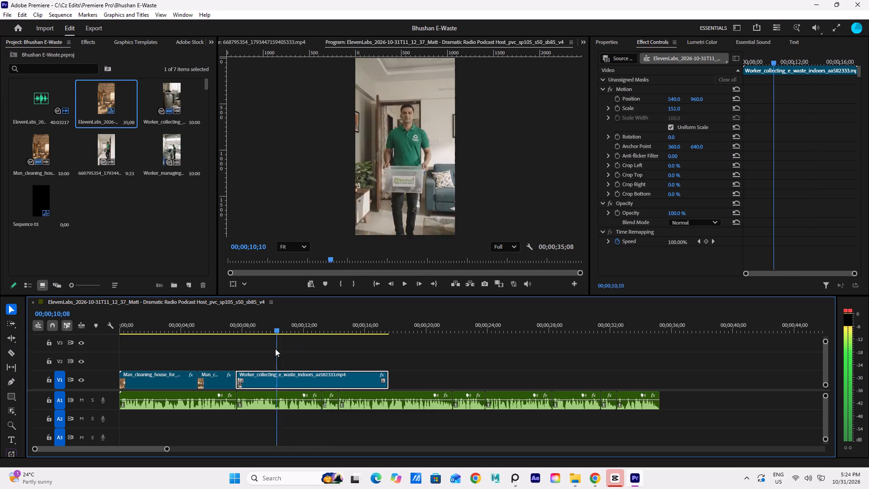
drag(275, 349, 245, 343)
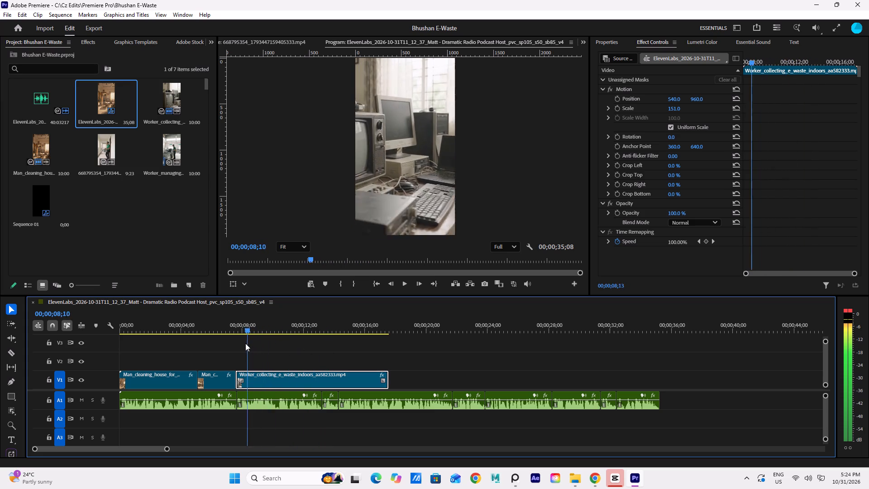
drag(245, 343, 239, 343)
key(space)
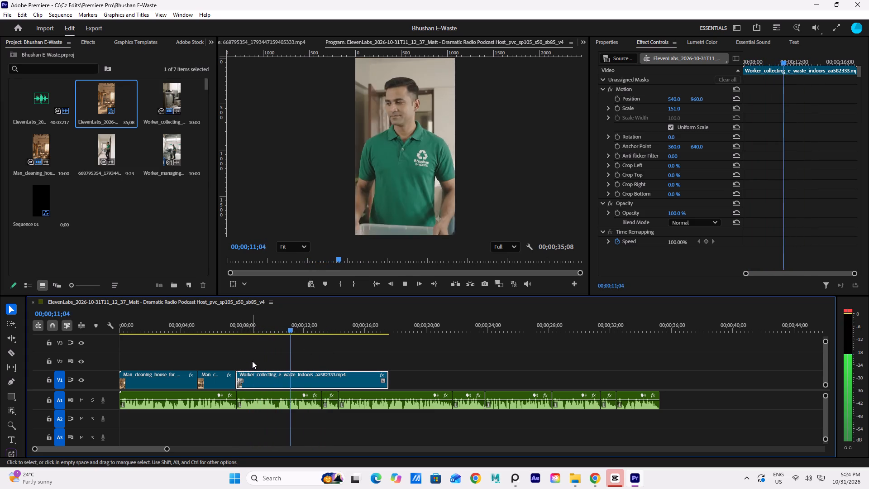
key(space)
key(space)
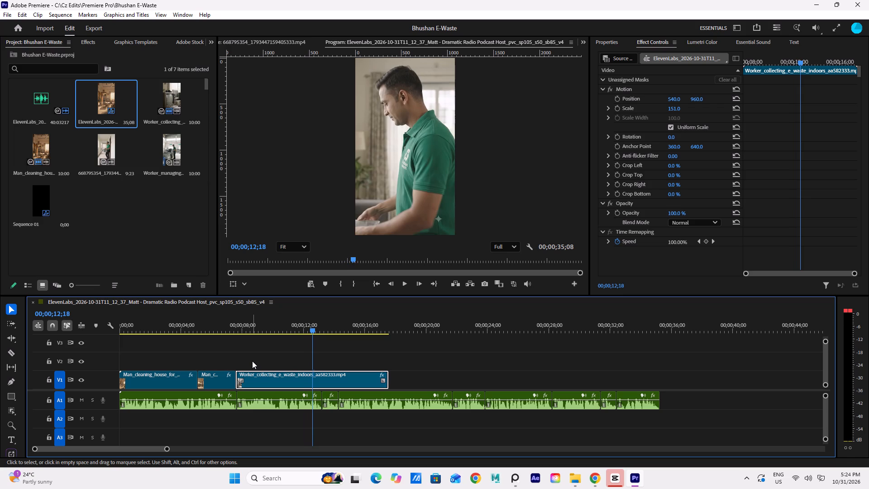
key(space)
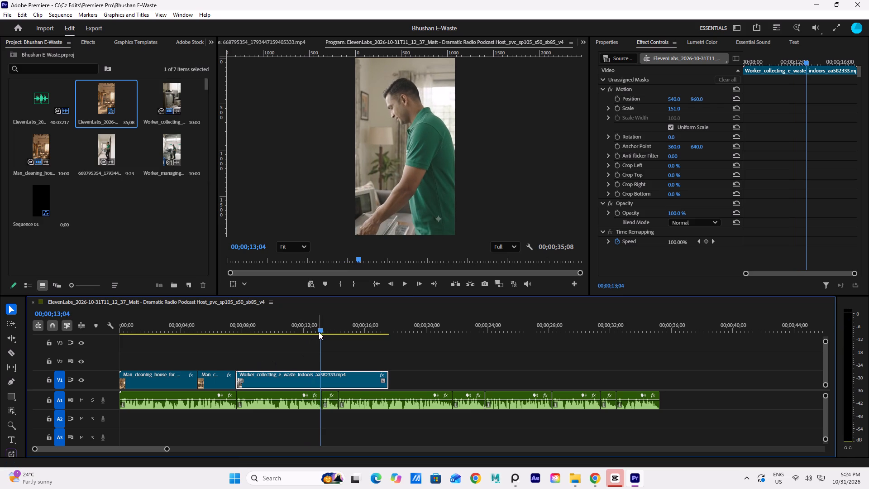
drag(319, 332, 239, 377)
key(space)
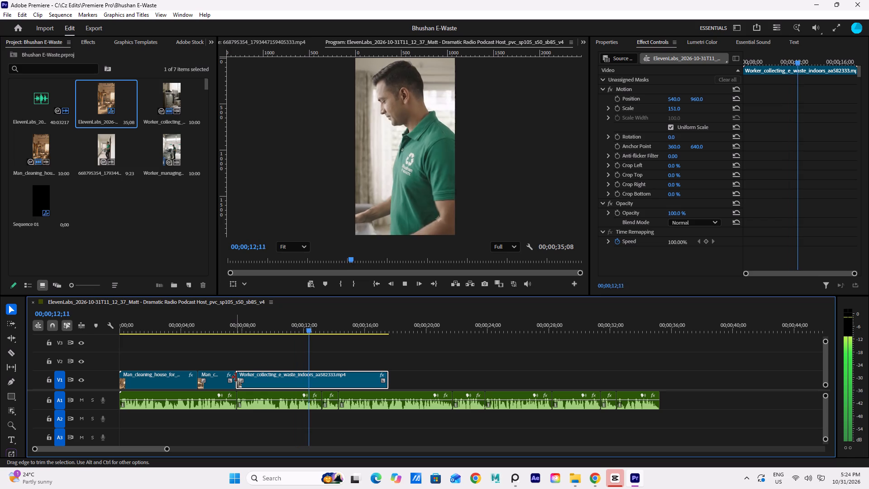
key(space)
key(space)
key(space)
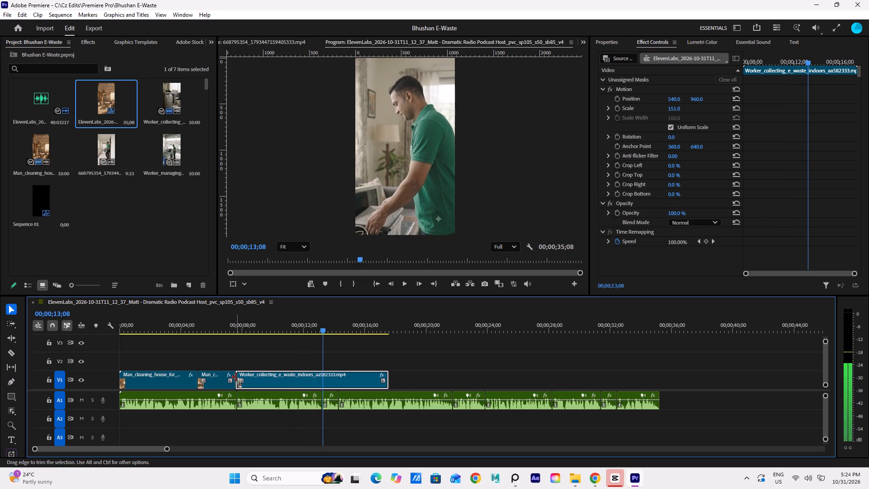
key(space)
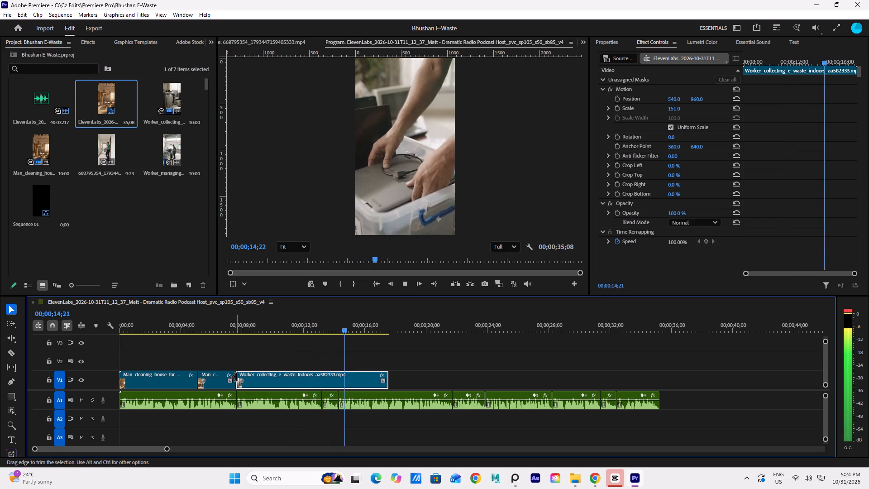
key(space)
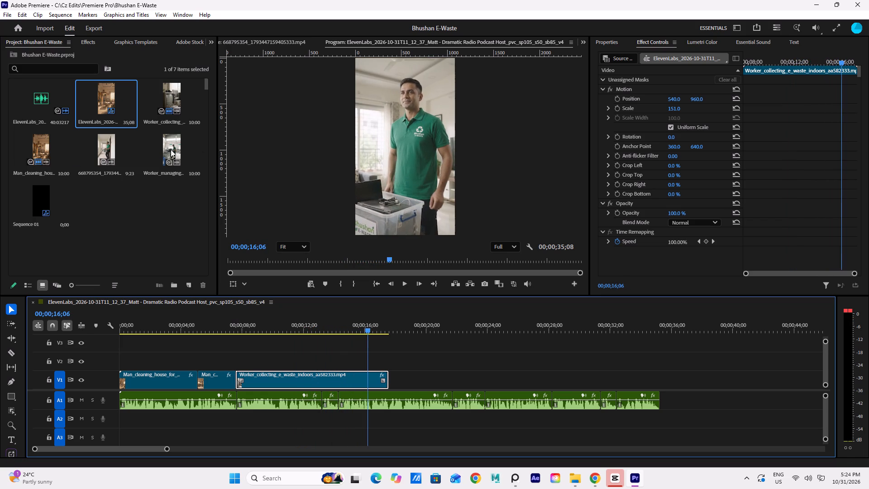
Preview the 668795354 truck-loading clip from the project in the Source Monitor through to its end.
click(108, 154)
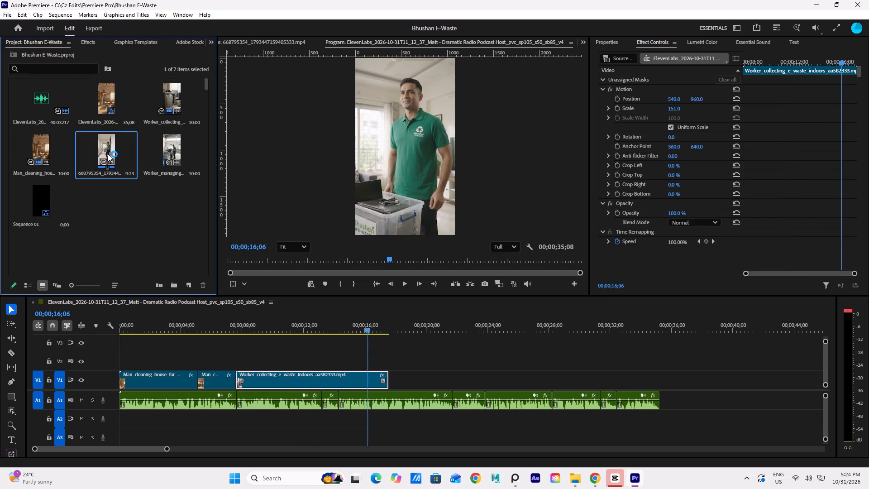
click(108, 154)
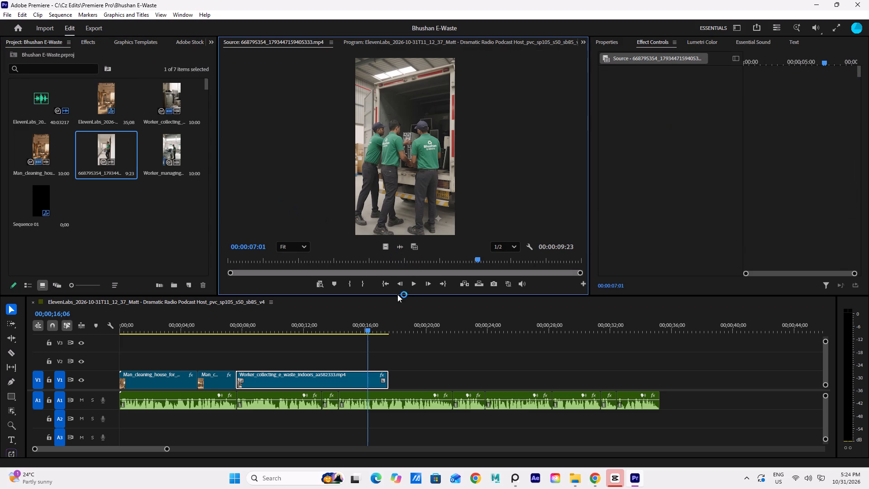
key(space)
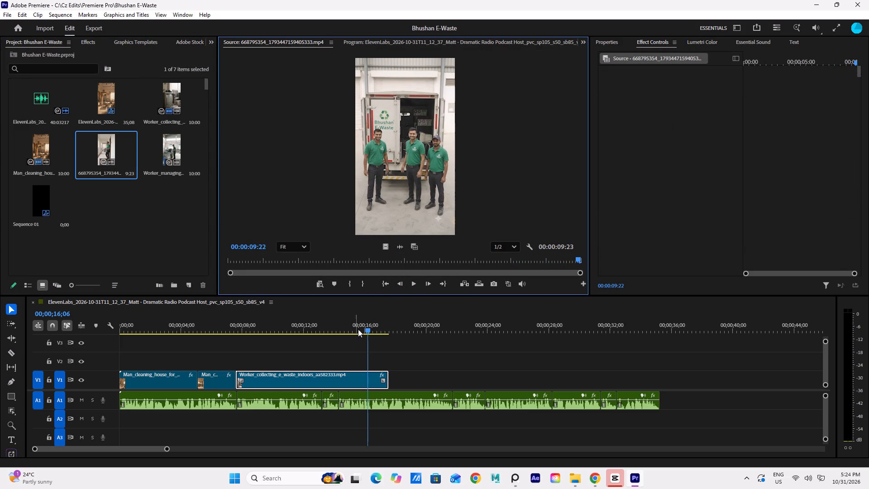
Replay the Worker_collecting_e_waste_indoors section from its start to examine where the worker shot changes against the voiceover.
drag(365, 331, 226, 373)
key(space)
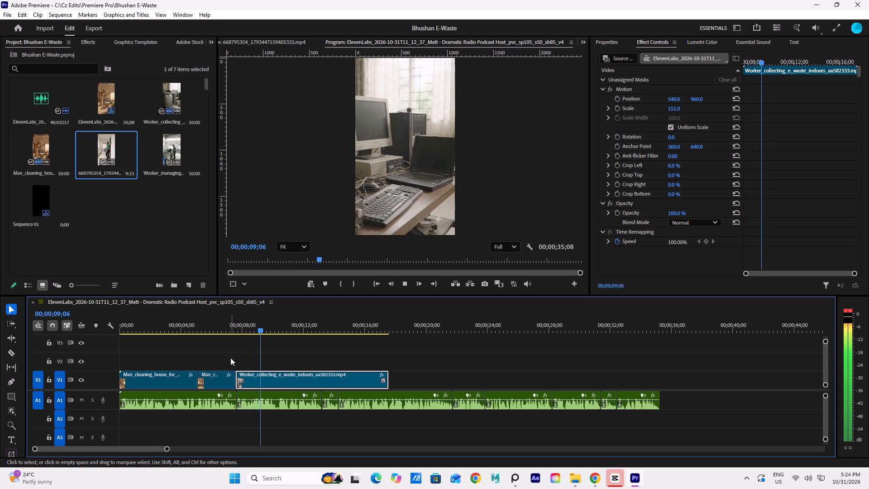
key(space)
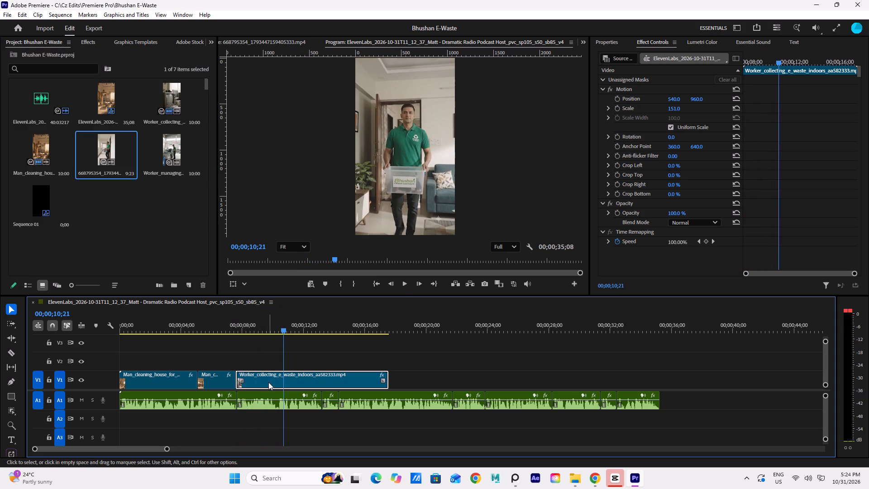
click(269, 379)
drag(281, 329, 240, 368)
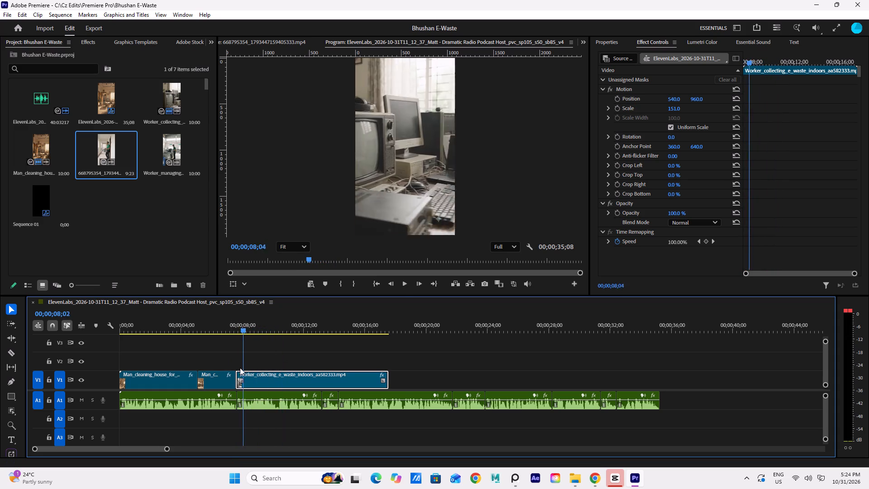
drag(240, 368, 236, 369)
key(space)
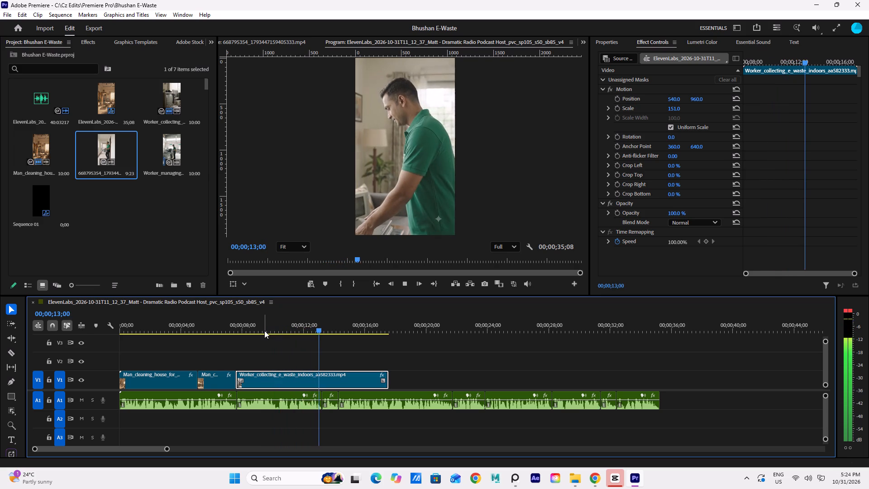
key(space)
Split the Worker_collecting_e_waste_indoors clip on V1 at 00;00;11;02 and 00;00;11;21 to isolate the short piece between.
drag(320, 332, 283, 363)
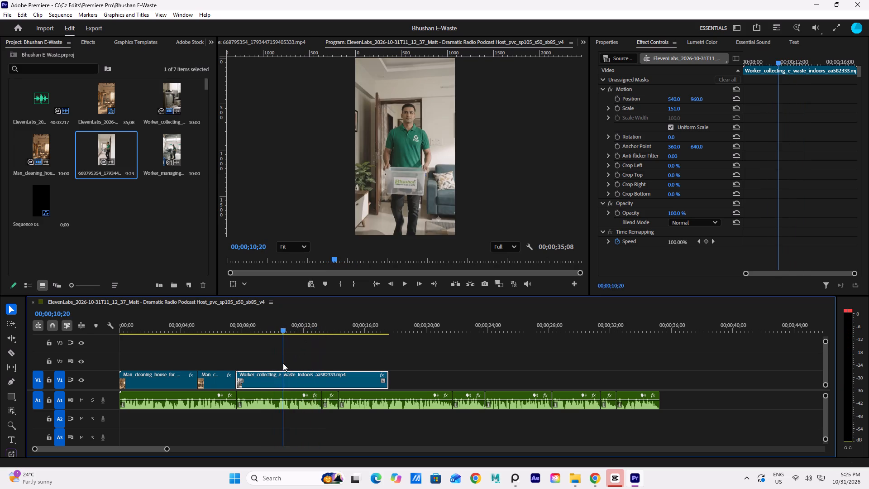
drag(283, 363, 291, 367)
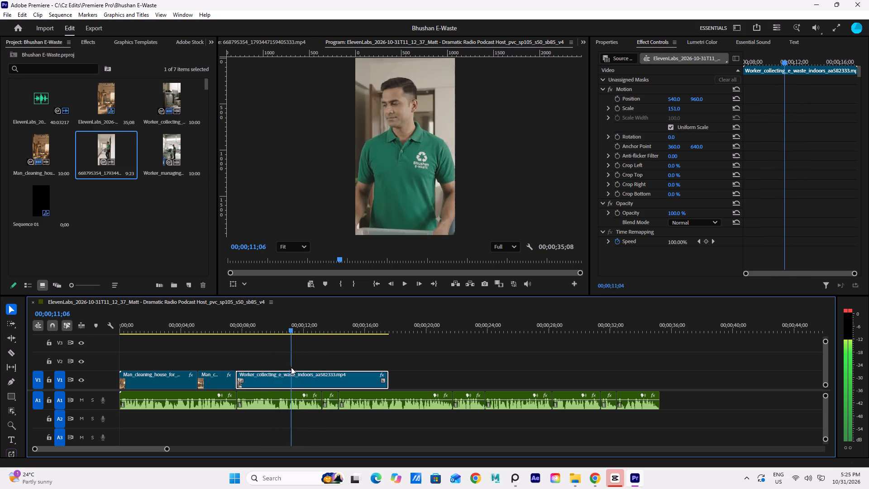
drag(291, 367, 292, 373)
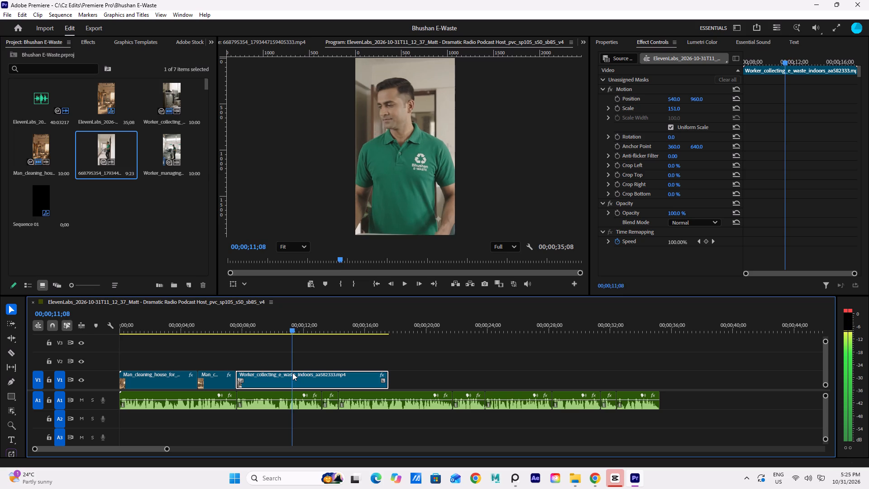
drag(292, 373, 290, 373)
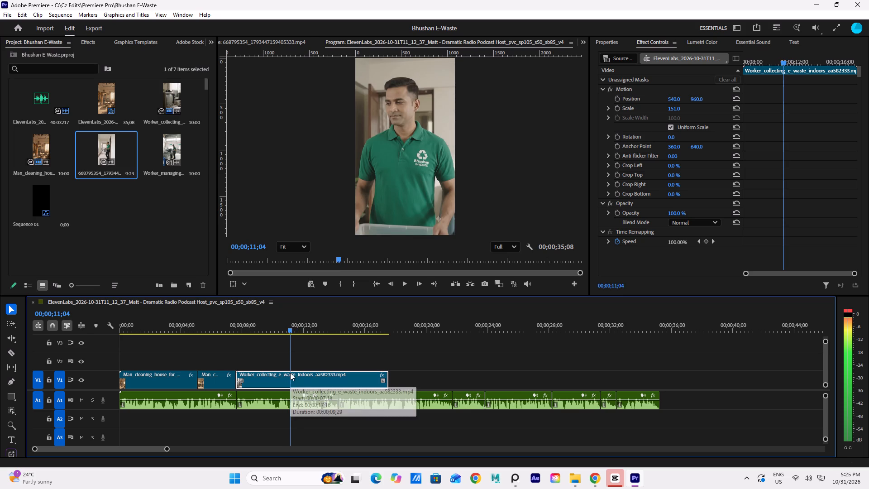
drag(290, 373, 289, 373)
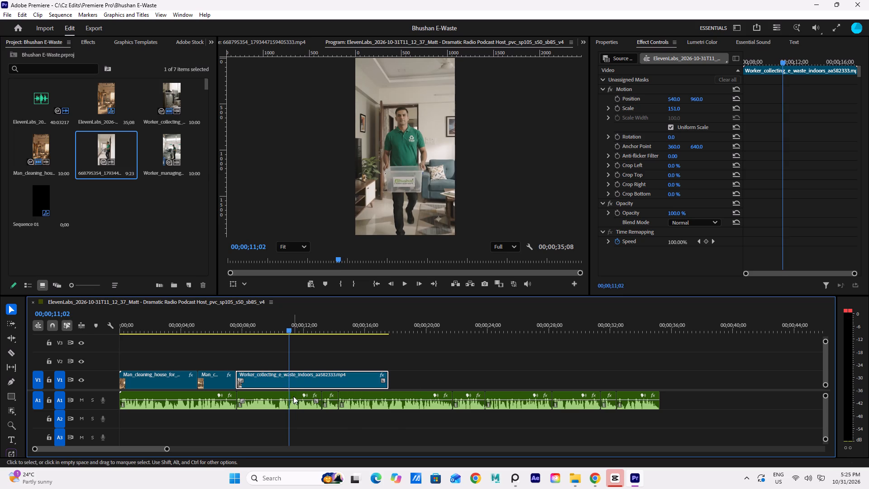
key(c)
click(290, 387)
key(space)
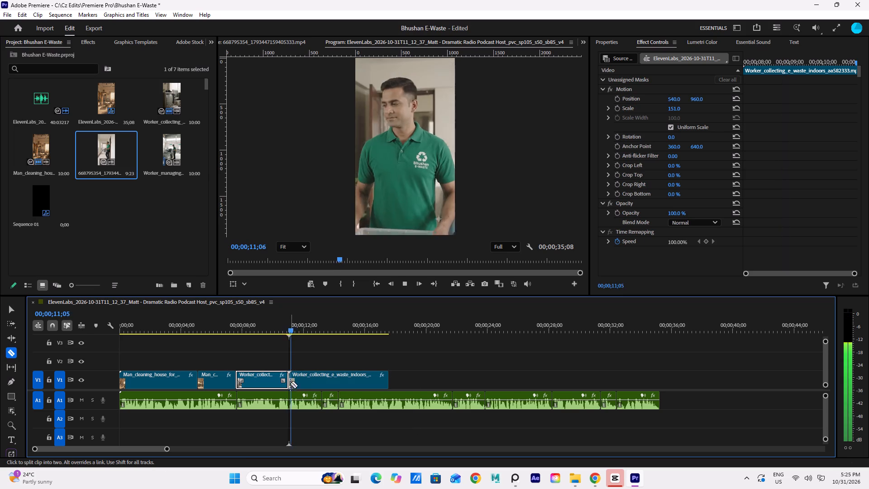
key(space)
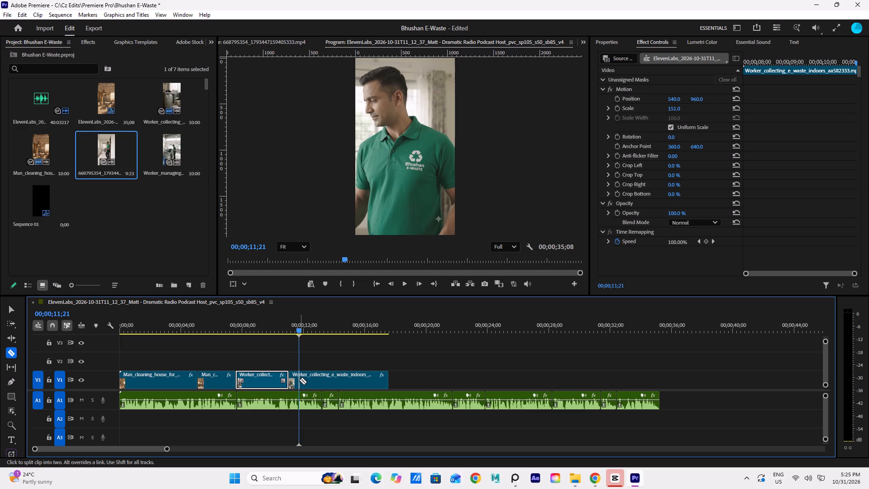
click(299, 380)
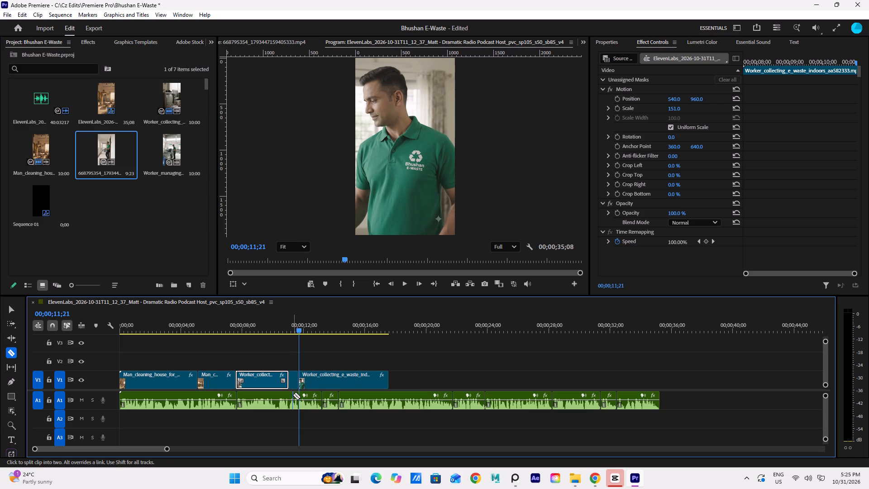
Delete the short worker piece between the two cuts on V1.
key(v)
click(294, 381)
right_click(294, 381)
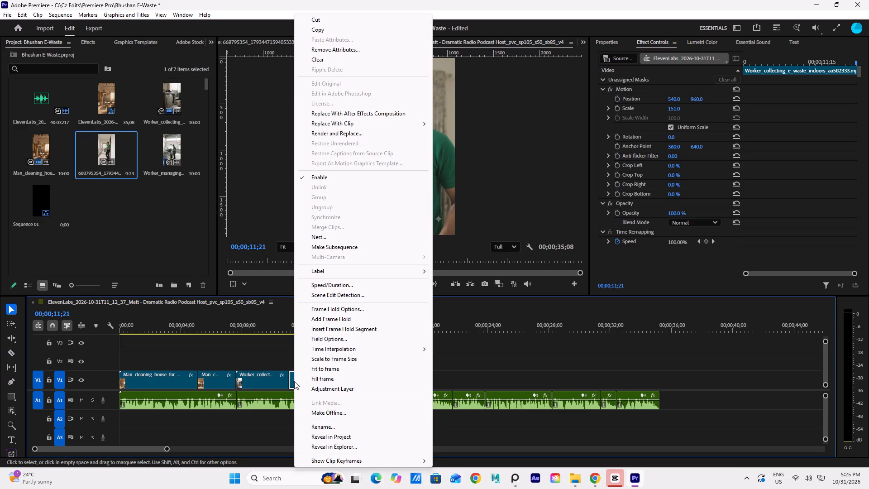
right_click(294, 381)
click(292, 381)
key(Delete)
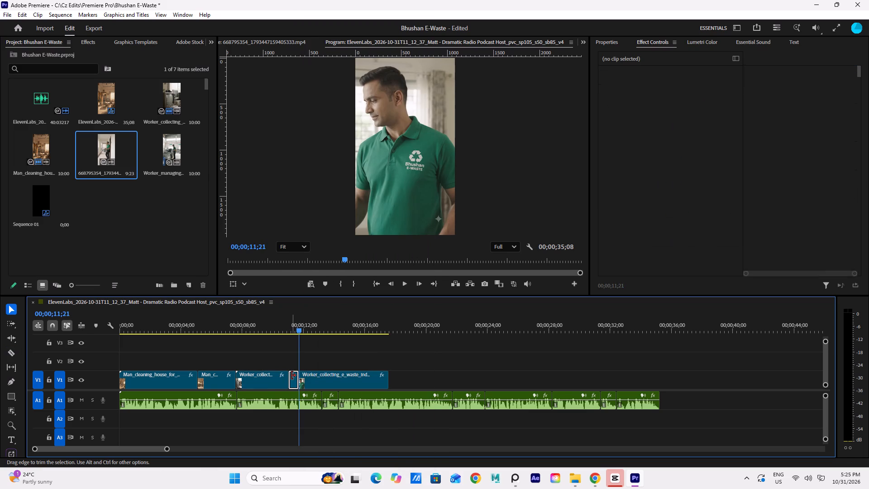
Close the gap on V1 by moving the remaining worker piece back against the end of the first worker piece at 00;00;11;02.
right_click(291, 375)
click(393, 369)
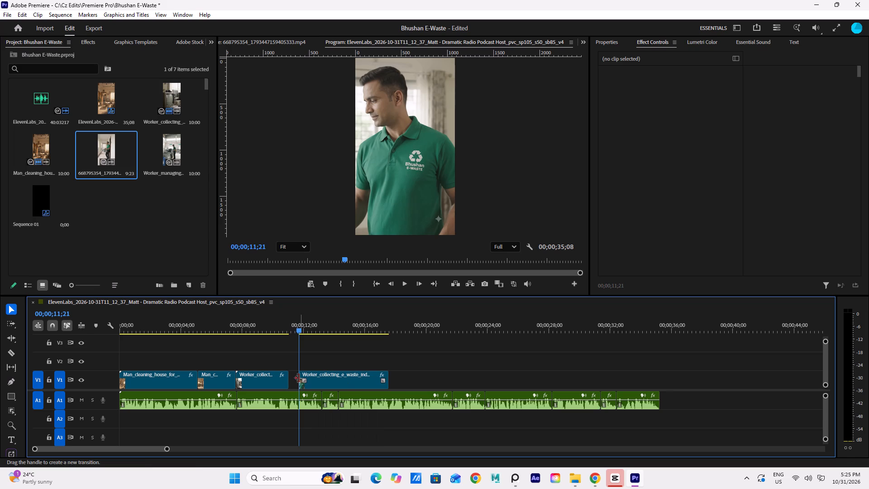
click(299, 378)
double_click(295, 379)
right_click(295, 379)
click(309, 384)
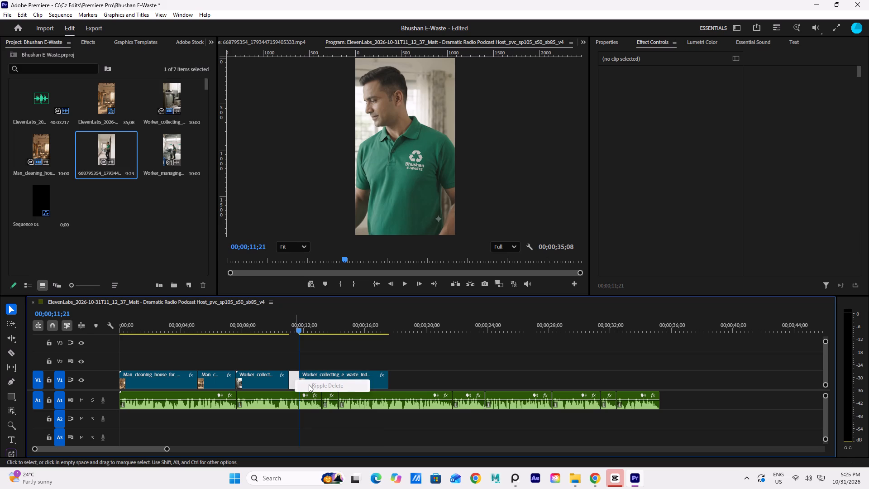
key(Delete)
click(322, 344)
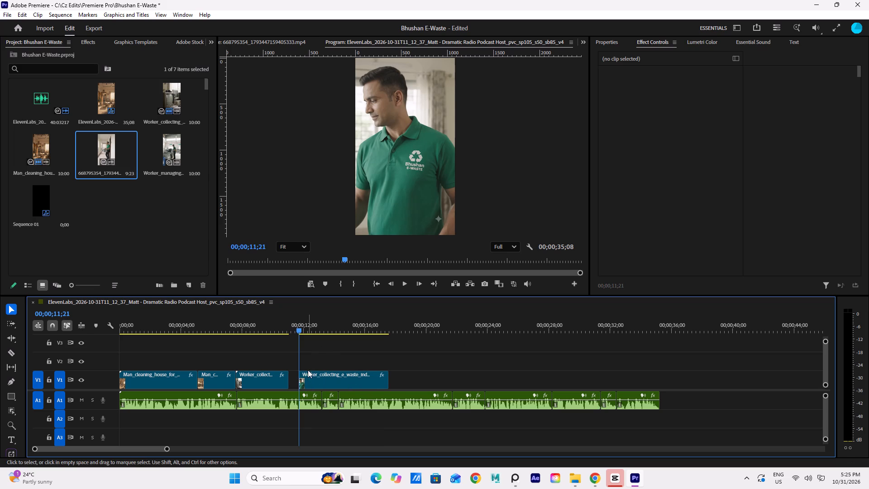
drag(315, 379, 308, 380)
Replay the joined Worker_collecting_e_waste_indoors pieces on V1 from about 00;00;08;10 to examine the cut against the voiceover.
click(248, 332)
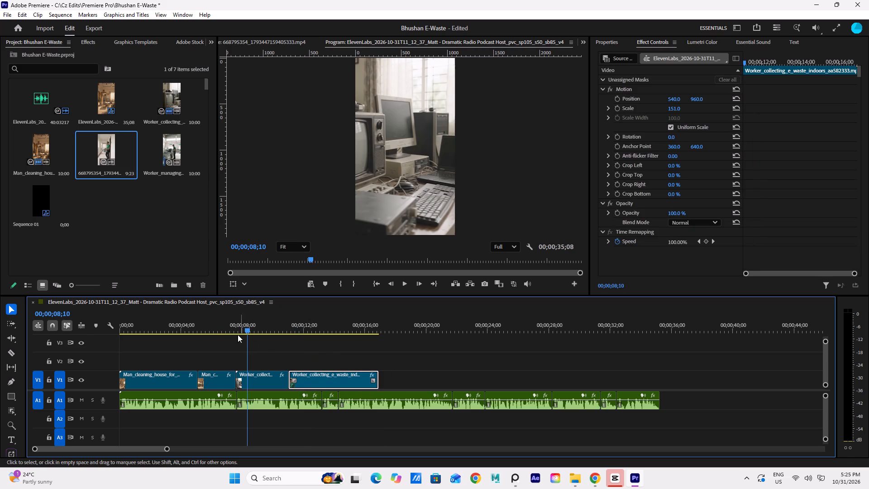
key(space)
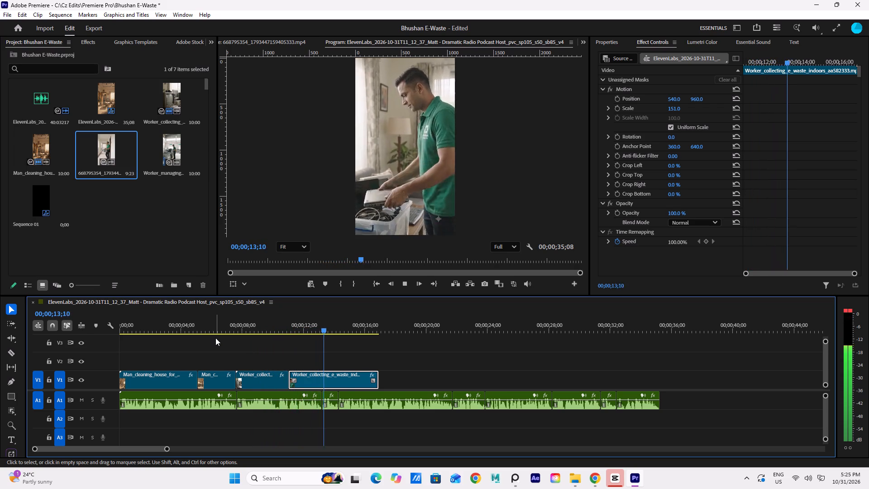
key(space)
drag(328, 334, 324, 340)
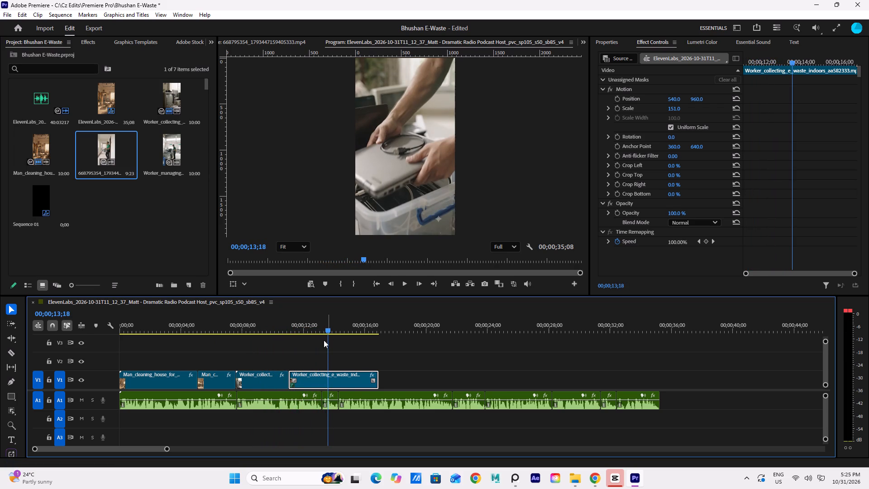
drag(324, 340, 315, 346)
drag(328, 330, 257, 360)
key(space)
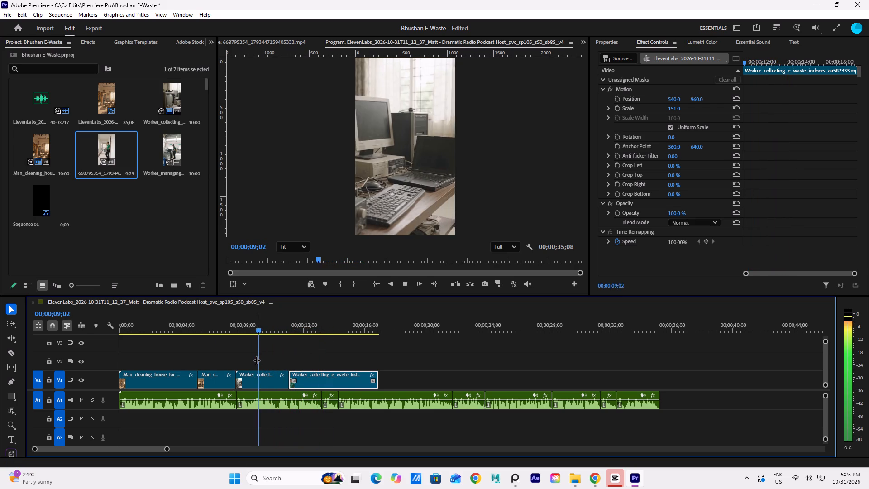
key(space)
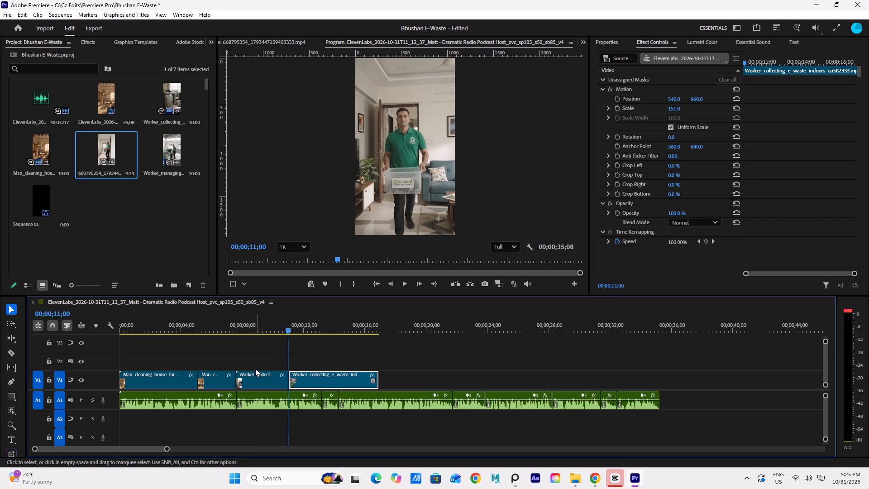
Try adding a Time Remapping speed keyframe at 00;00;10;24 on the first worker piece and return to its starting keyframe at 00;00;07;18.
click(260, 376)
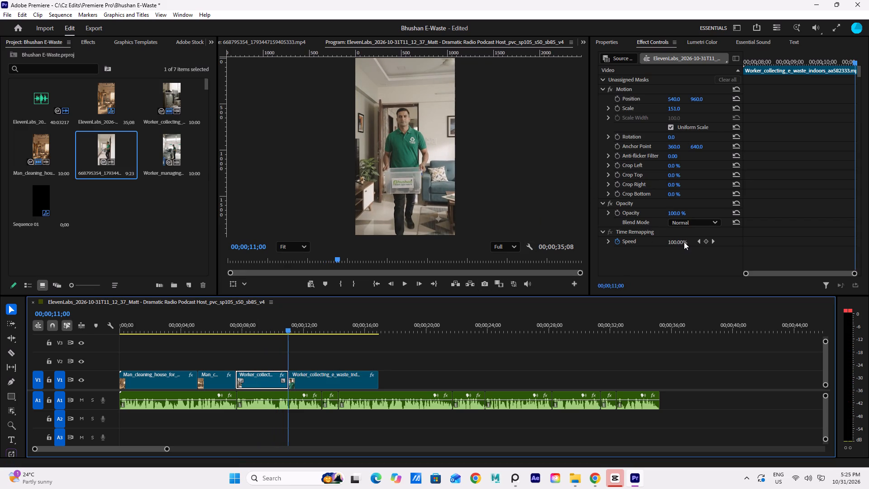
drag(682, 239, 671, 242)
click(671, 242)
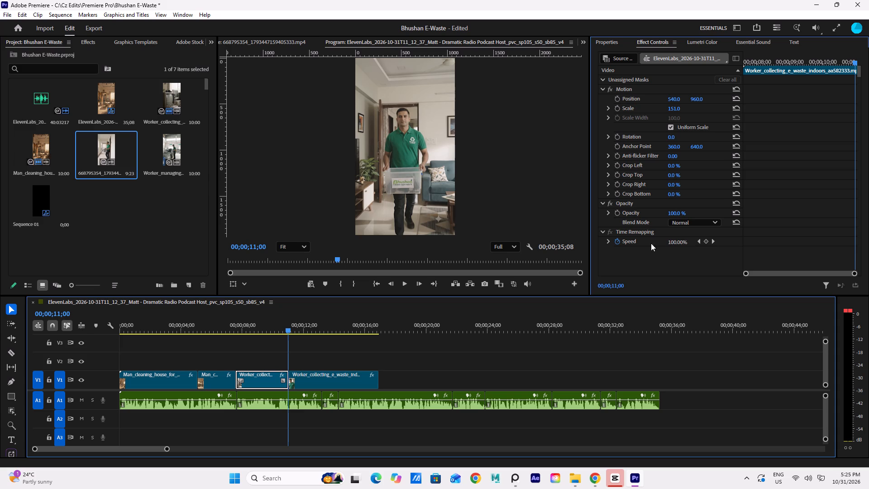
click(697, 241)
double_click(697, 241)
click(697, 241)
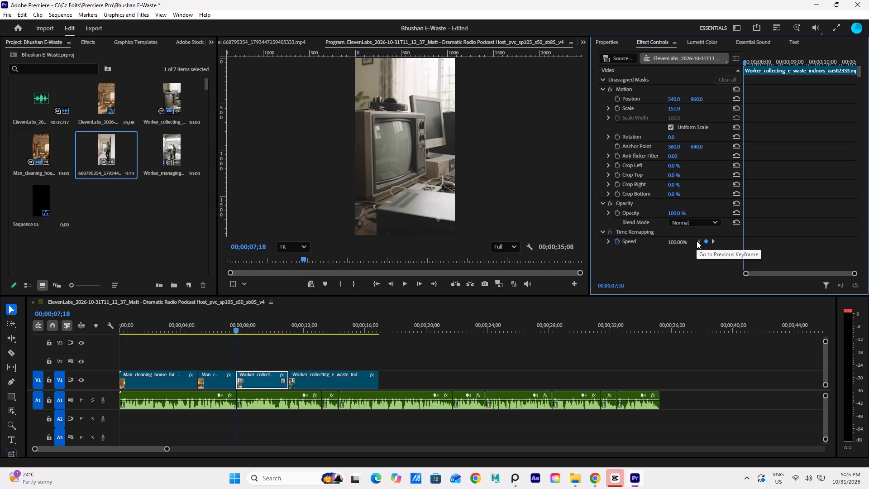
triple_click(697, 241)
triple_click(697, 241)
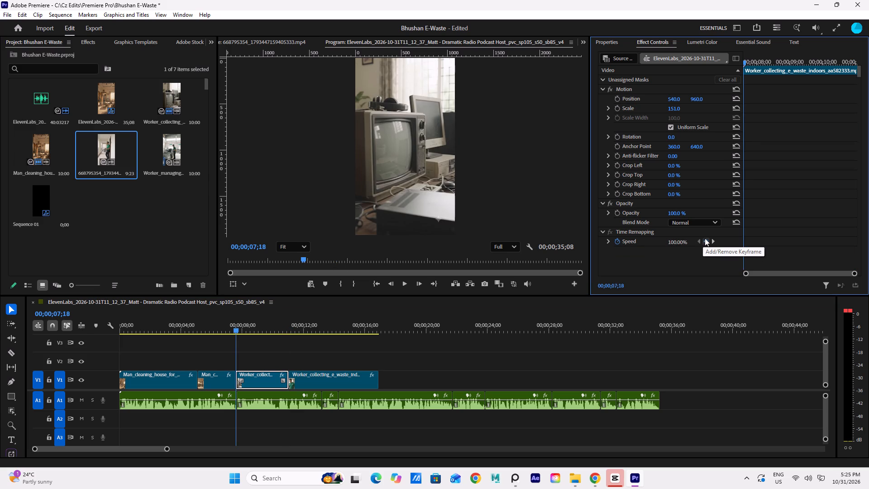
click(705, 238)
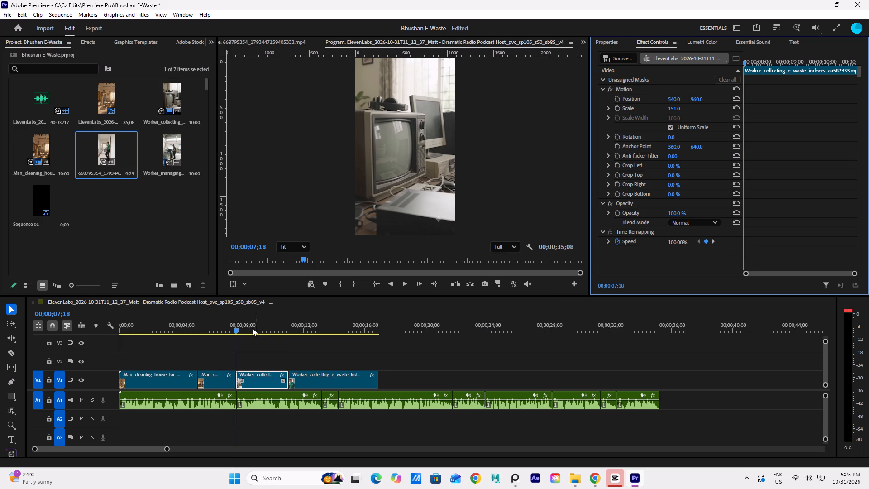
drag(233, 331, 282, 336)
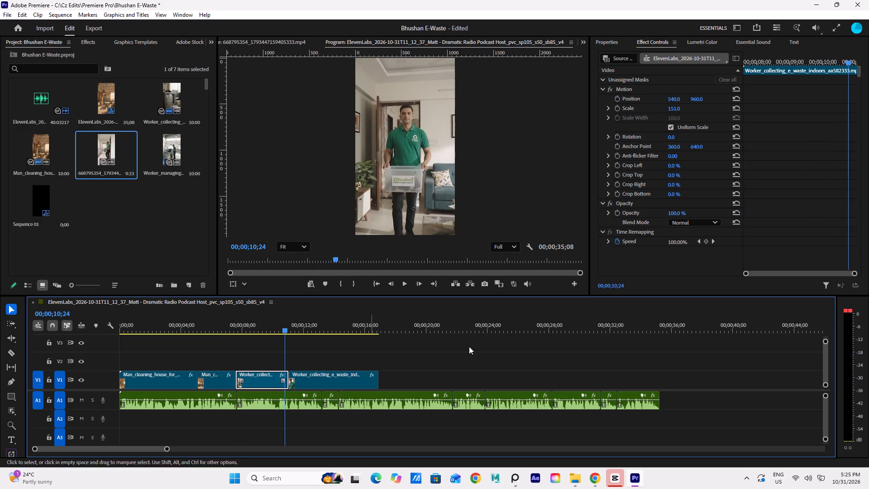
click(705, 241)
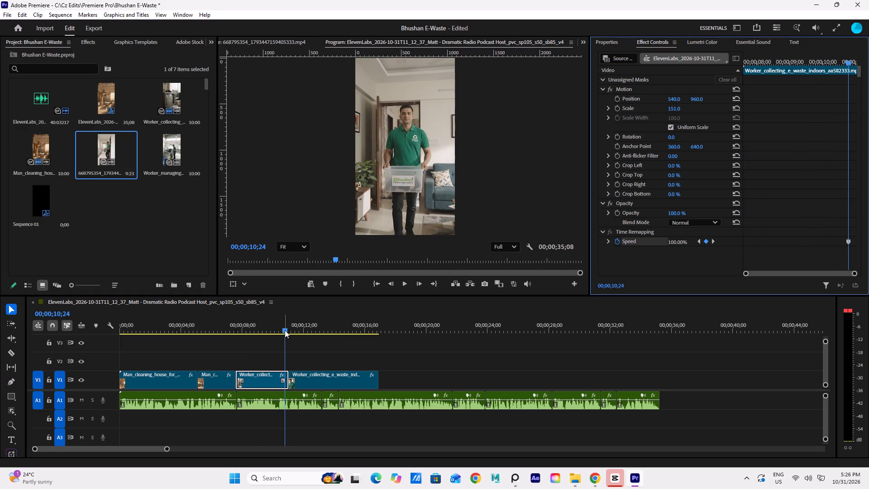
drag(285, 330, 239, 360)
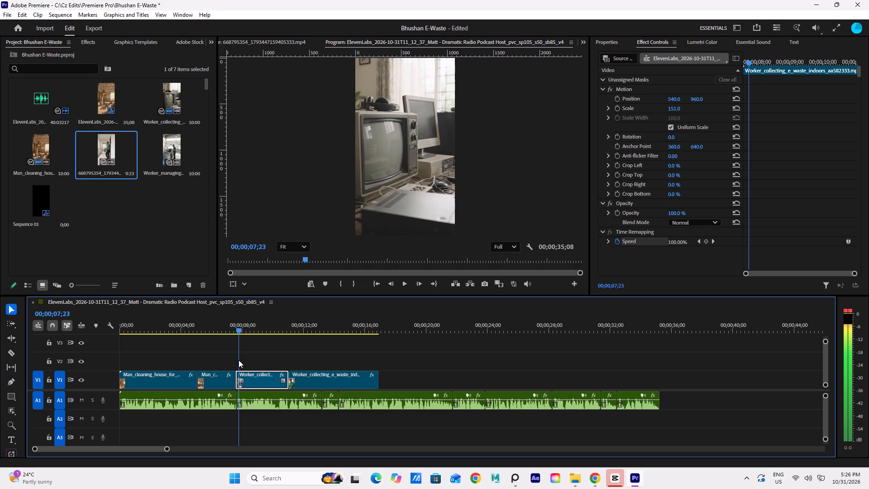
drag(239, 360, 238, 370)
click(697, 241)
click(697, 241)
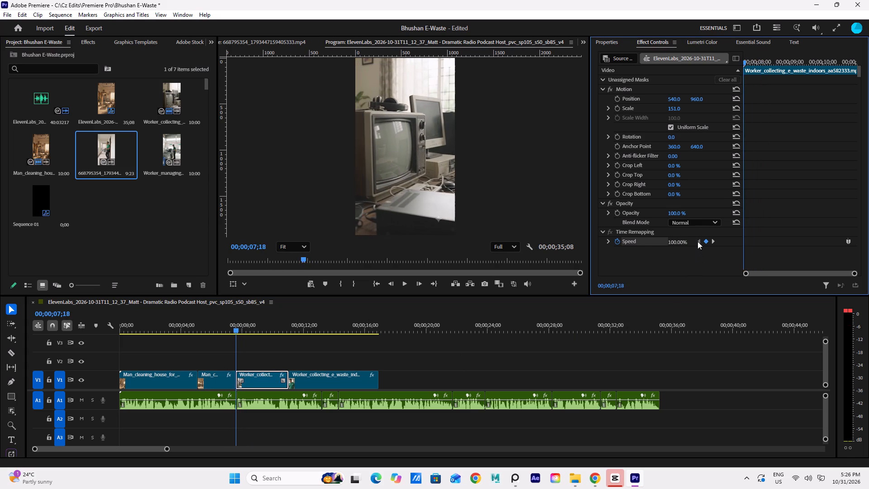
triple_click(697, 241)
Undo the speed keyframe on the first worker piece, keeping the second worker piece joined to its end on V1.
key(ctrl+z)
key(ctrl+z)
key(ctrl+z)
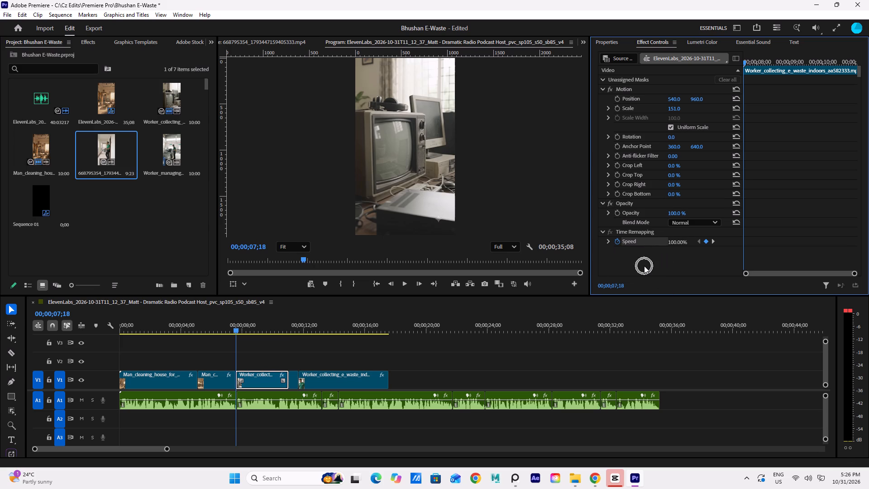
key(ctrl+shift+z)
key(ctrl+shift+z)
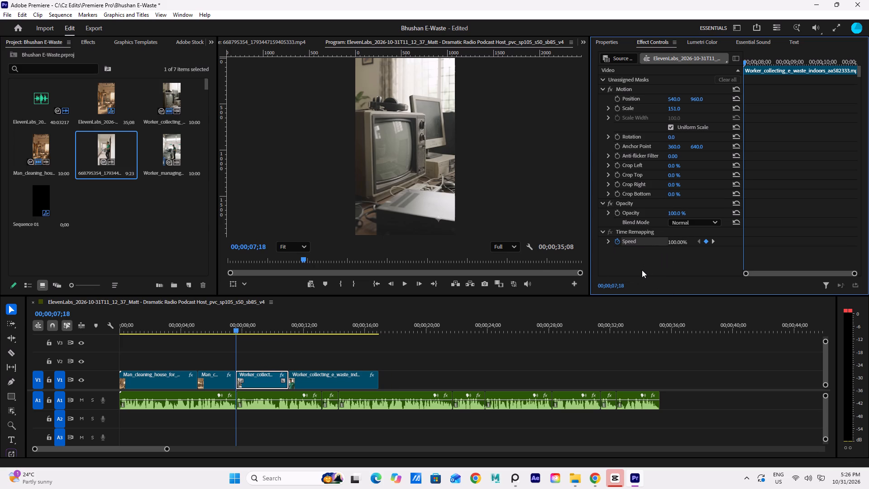
Play both worker pieces on V1 from 00;00;07;18 to about 00;00;15;04 to examine how the shots match the voiceover.
key(space)
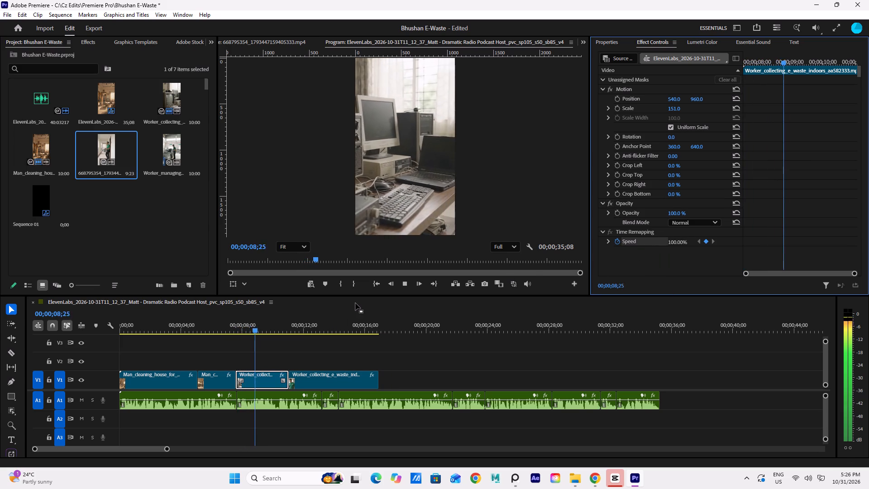
key(space)
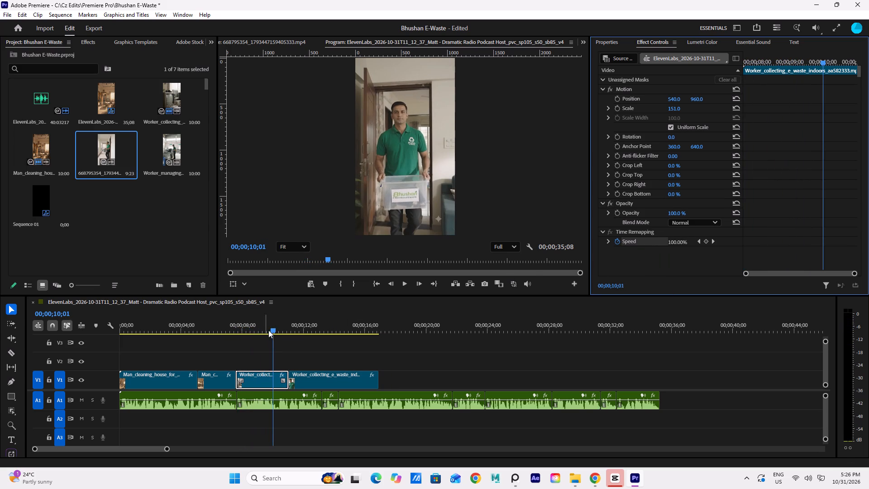
key(space)
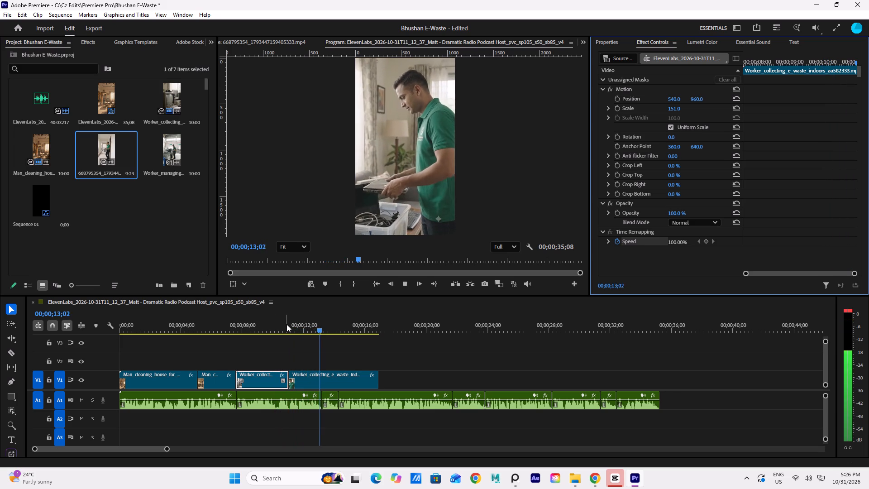
key(space)
key(space)
key(space)
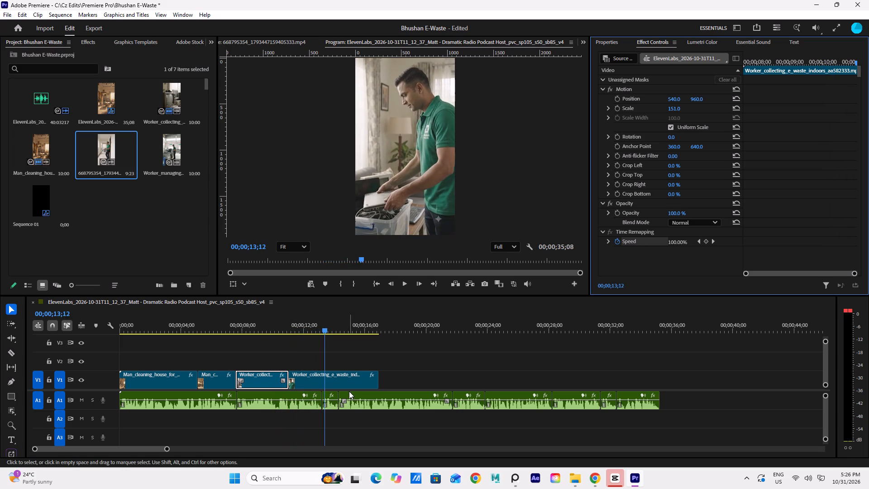
key(space)
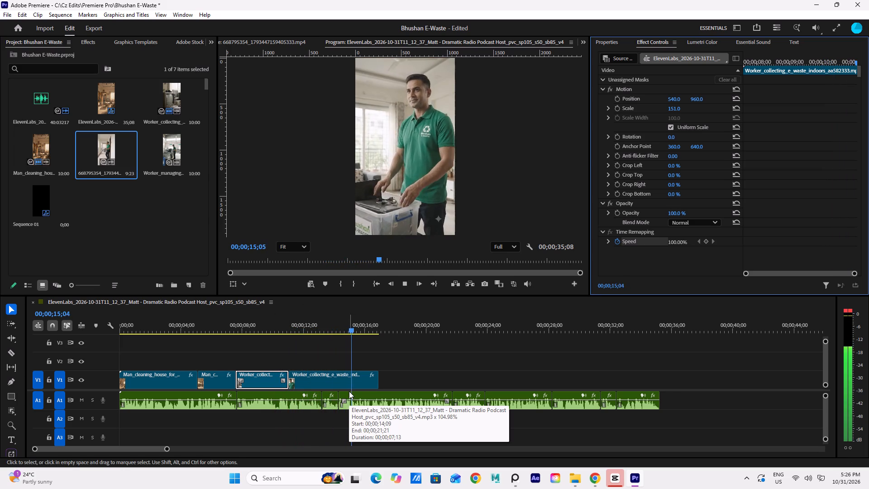
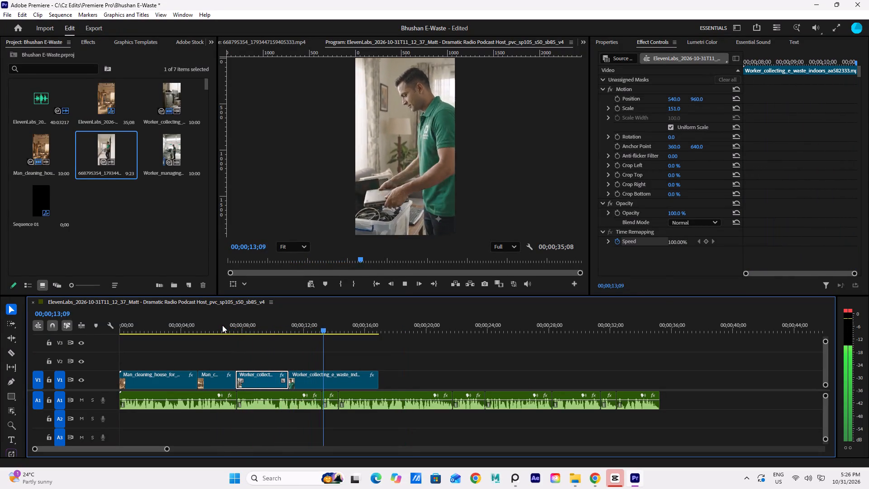
Replay the second Worker_collecting_e_waste_indoors piece on V1 around 00;00;13;06 to examine where the shot should end against the voiceover.
key(space)
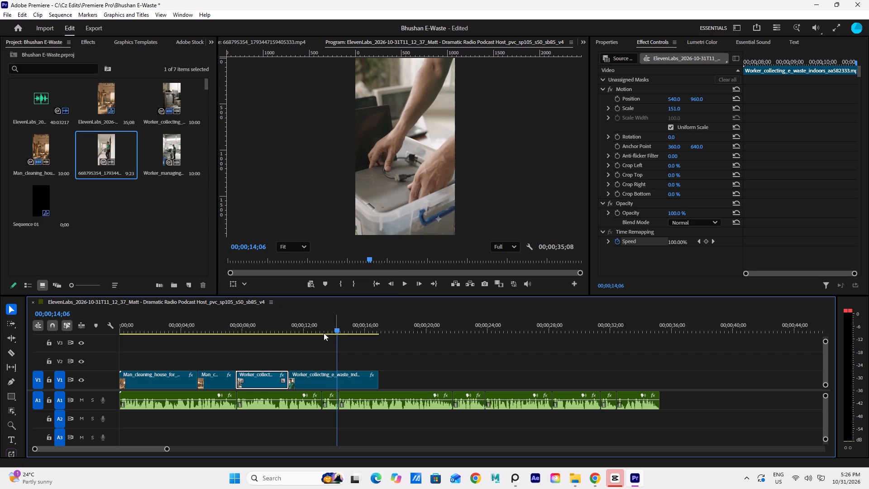
click(314, 328)
key(space)
key(space)
key(space)
key(space)
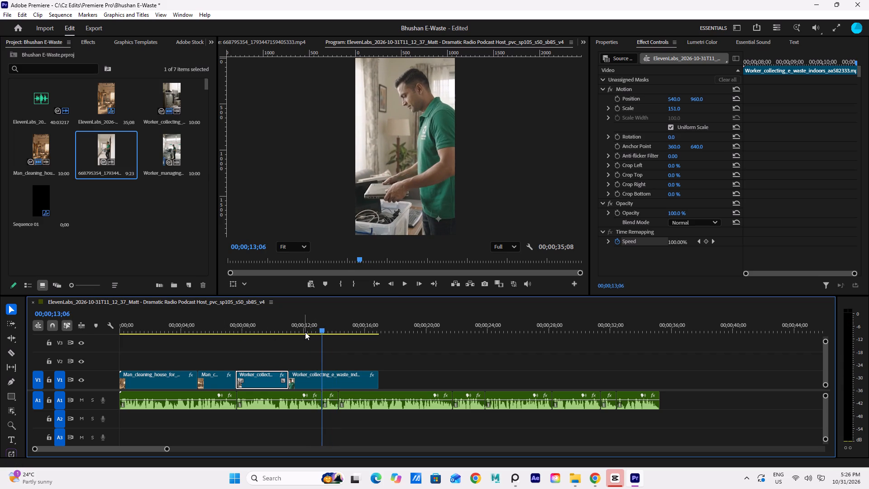
drag(323, 334, 299, 345)
drag(320, 331, 318, 356)
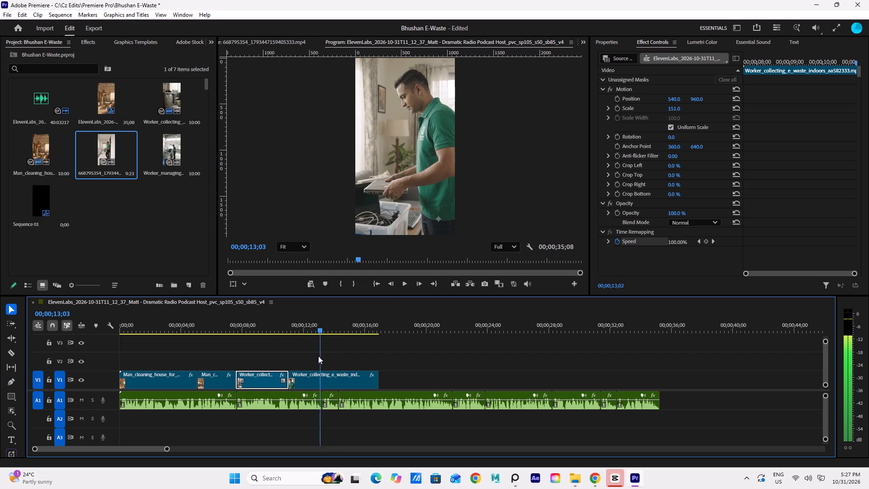
drag(318, 356, 320, 358)
key(space)
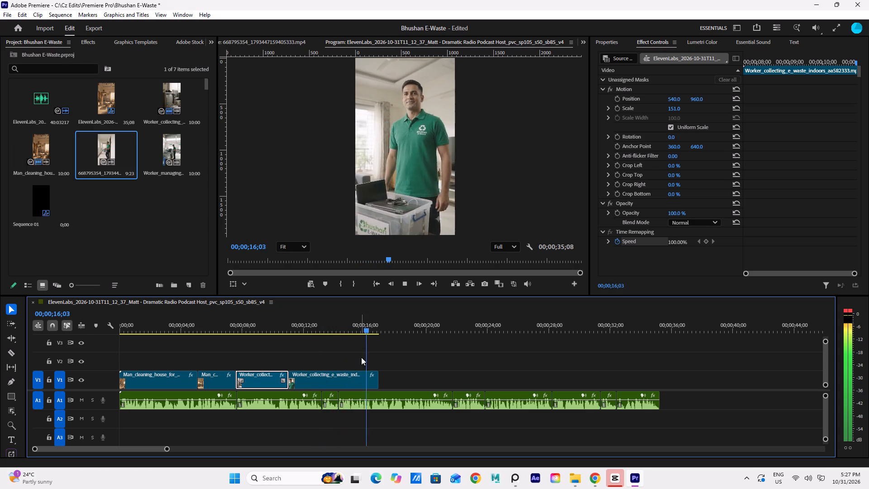
Split the second Worker_collecting_e_waste_indoors piece on V1 at 00;00;13;06 and delete the part after the cut.
drag(375, 330, 321, 368)
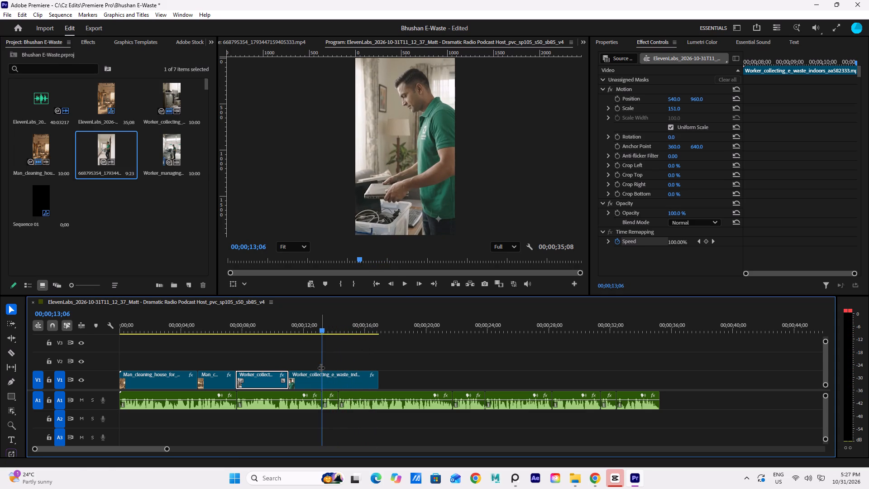
click(318, 382)
key(c)
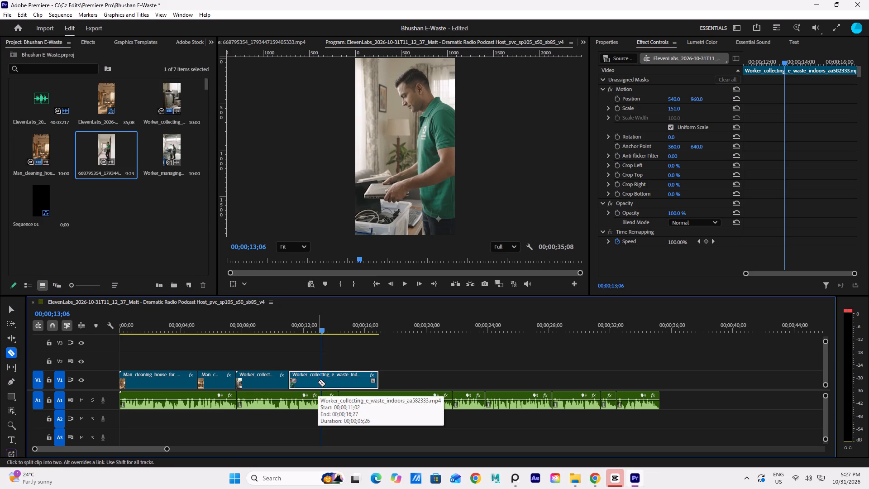
click(322, 379)
key(v)
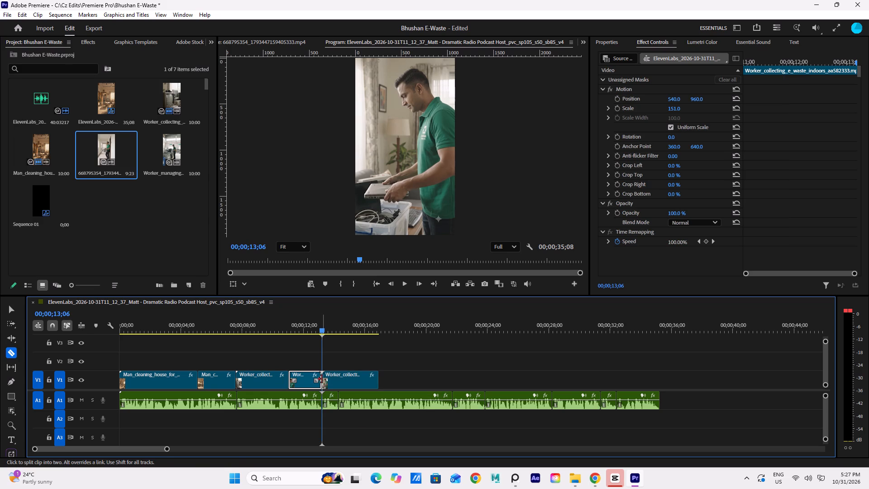
click(355, 378)
key(Delete)
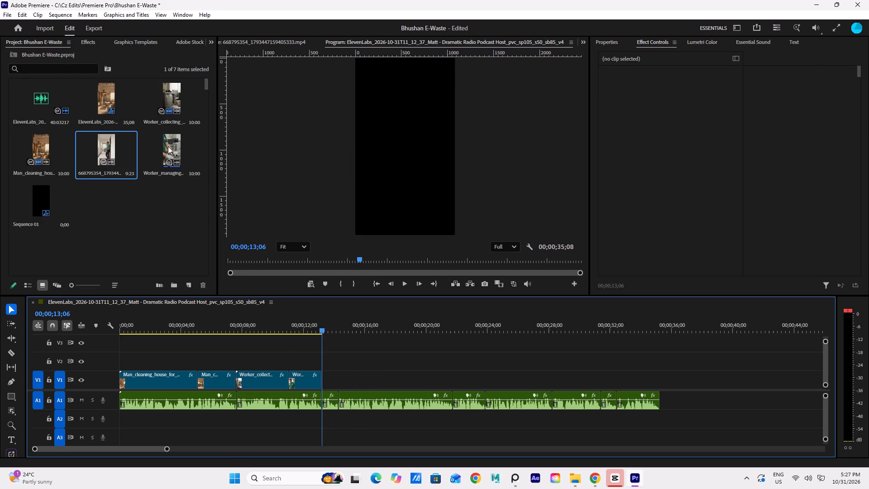
Examine the remaining project clips and listen to the voiceover from about 00;00;11;17 to 00;00;28;27 to decide which shot follows.
click(165, 95)
click(107, 108)
click(102, 150)
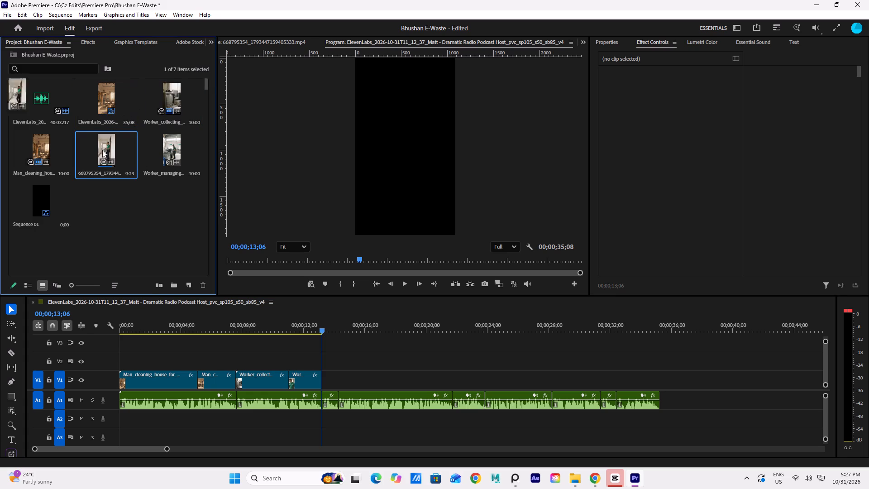
click(114, 158)
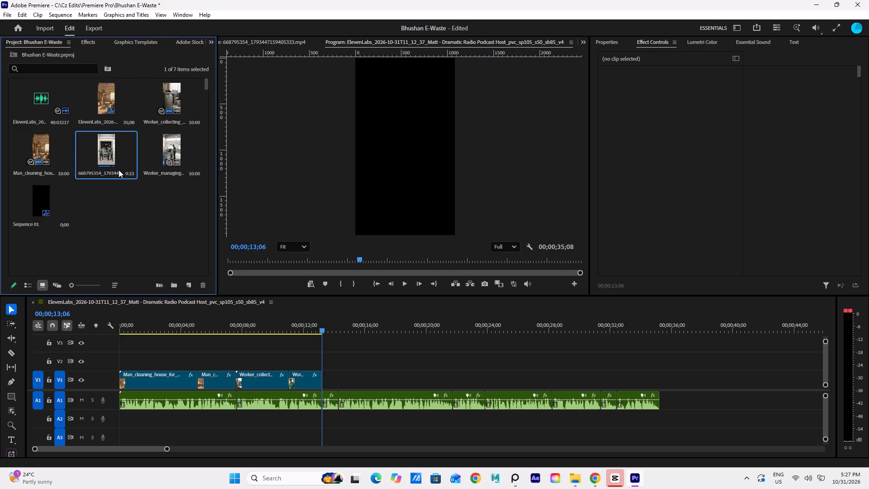
key(space)
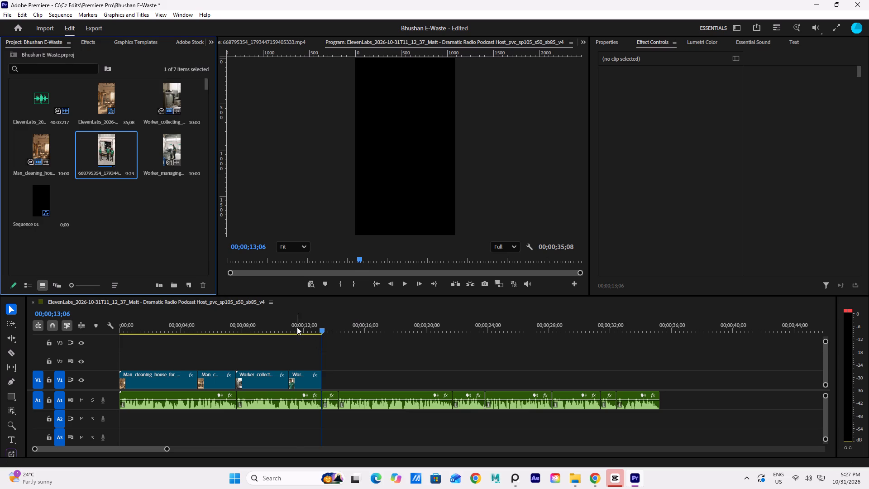
click(297, 327)
key(space)
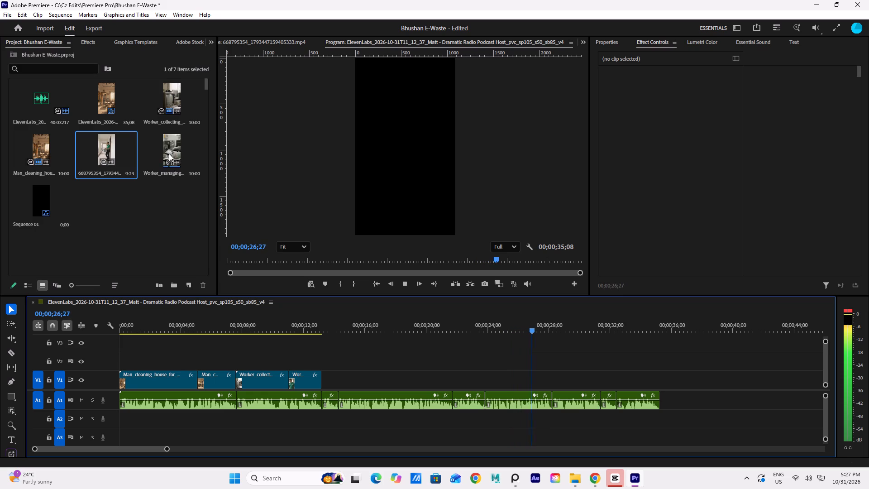
key(space)
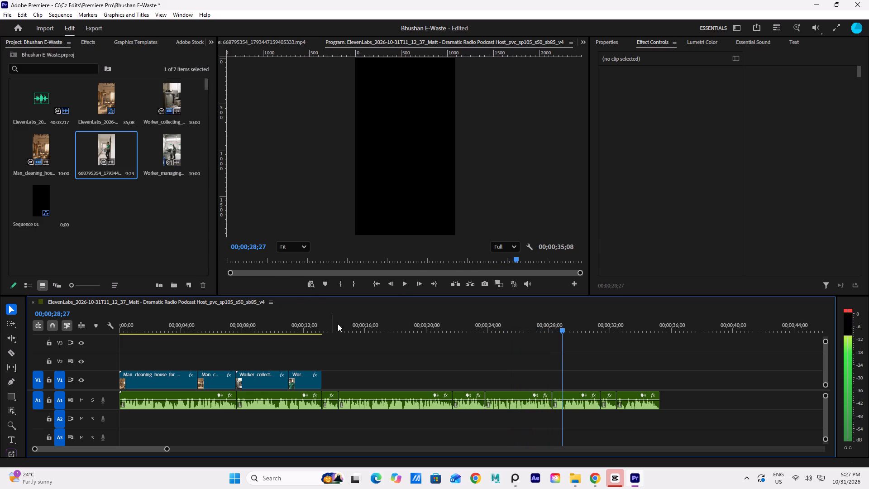
Preview the Worker_managing_e-waste_recycling video from the Downloads folder in Media Player, and return to Premiere.
click(568, 479)
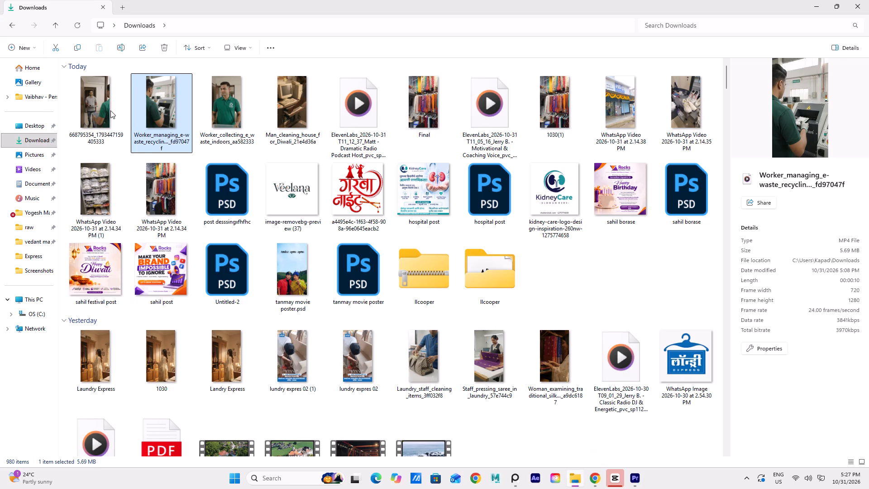
click(222, 113)
double_click(157, 110)
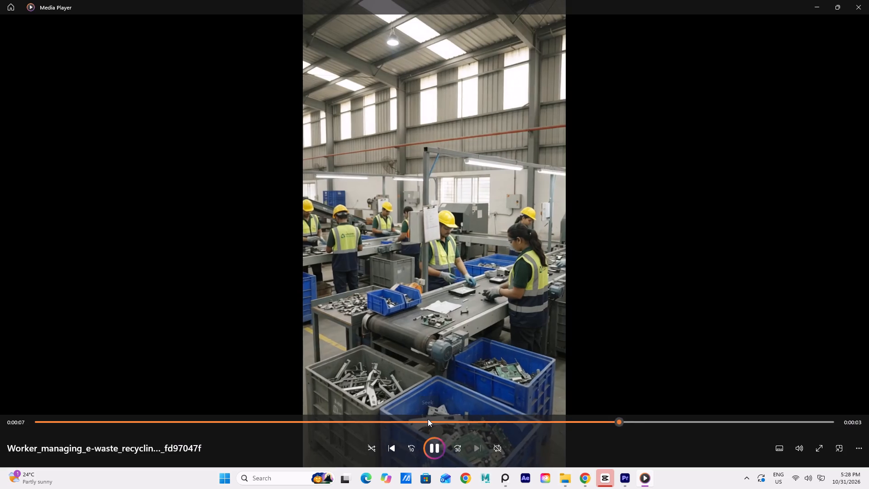
click(434, 448)
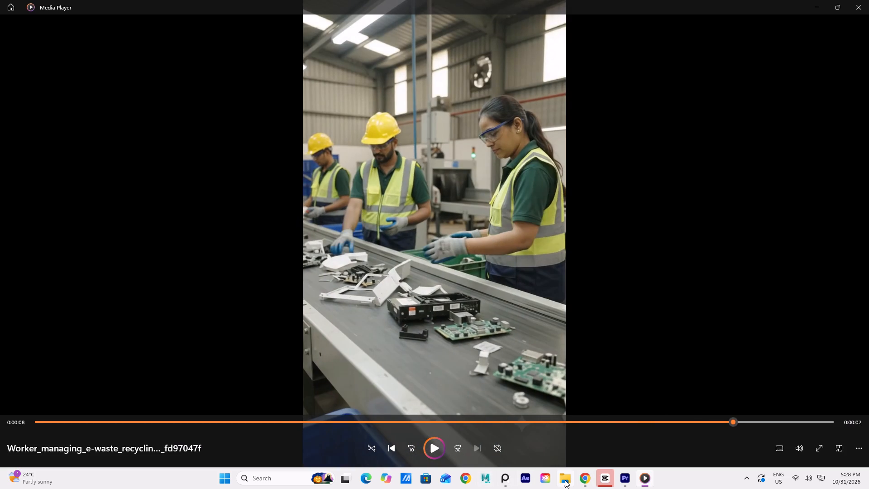
click(565, 480)
click(623, 479)
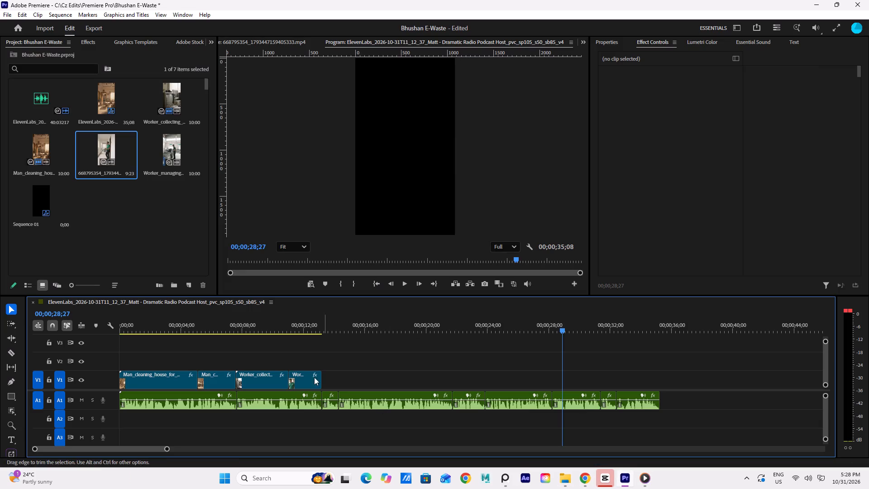
Add only the video of the Worker_managing_e-waste_recycling clip to V1, directly after the last worker piece at about 00;00;13;06.
click(257, 345)
key(space)
click(263, 326)
key(space)
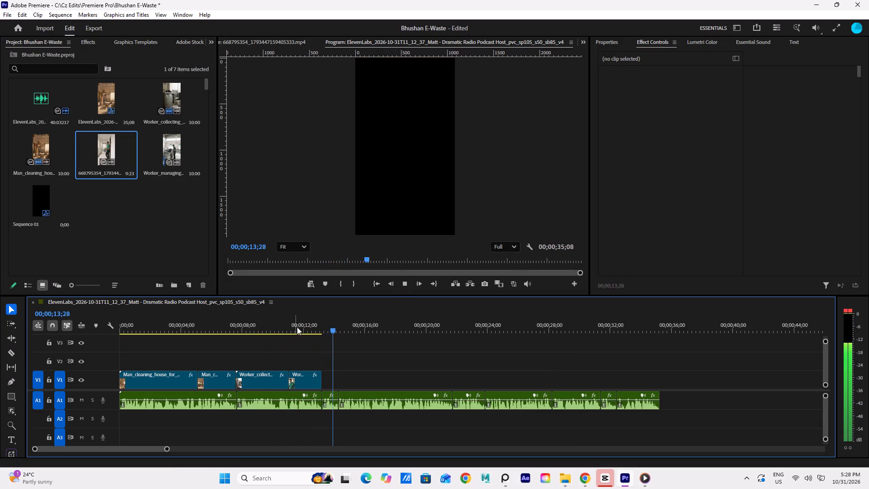
key(space)
drag(333, 330, 322, 346)
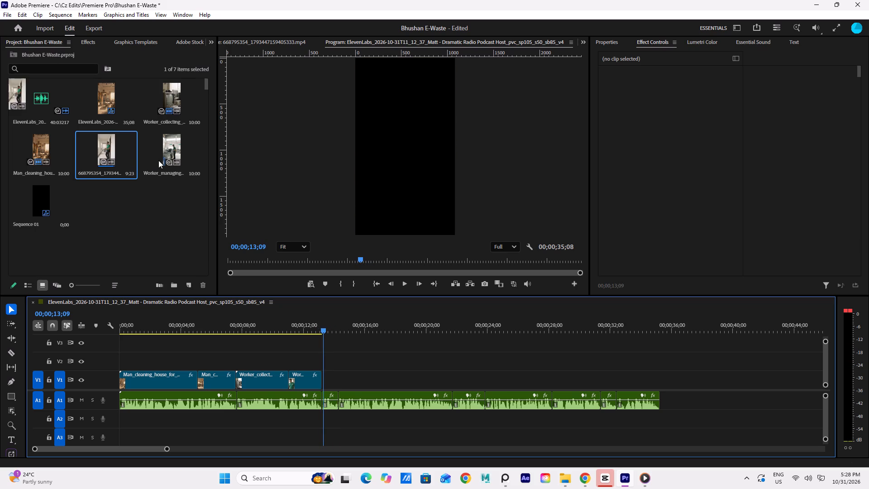
double_click(166, 155)
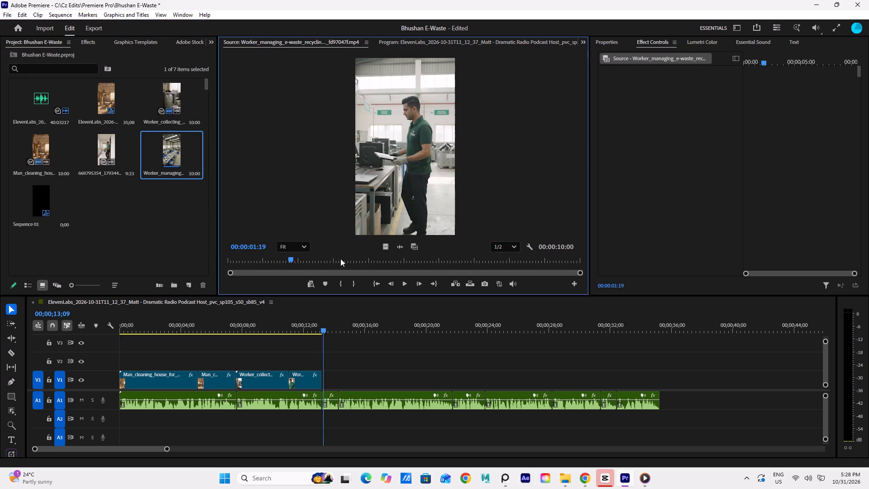
drag(385, 247, 321, 372)
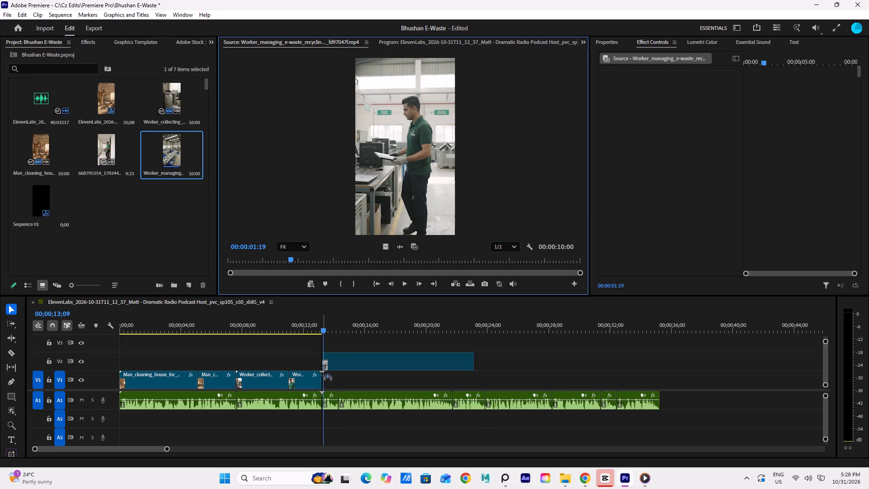
drag(321, 372, 320, 377)
Cut the Worker_managing_e-waste_recycling clip at 00;00;14;26, delete its opening part and move the remainder against the preceding worker piece on V1.
click(305, 340)
click(305, 331)
key(space)
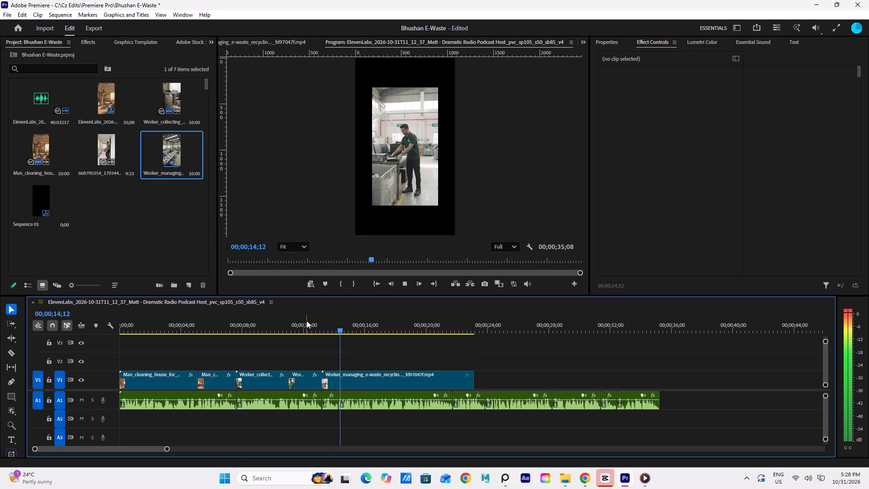
key(space)
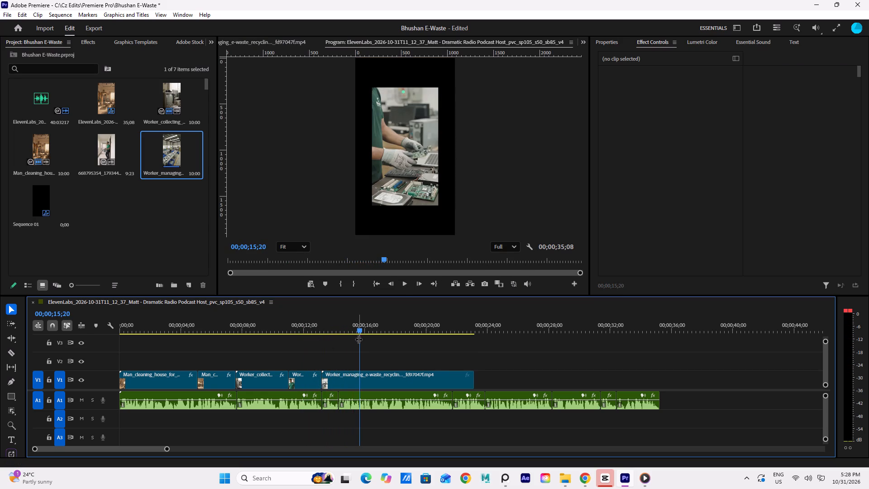
drag(357, 330, 354, 331)
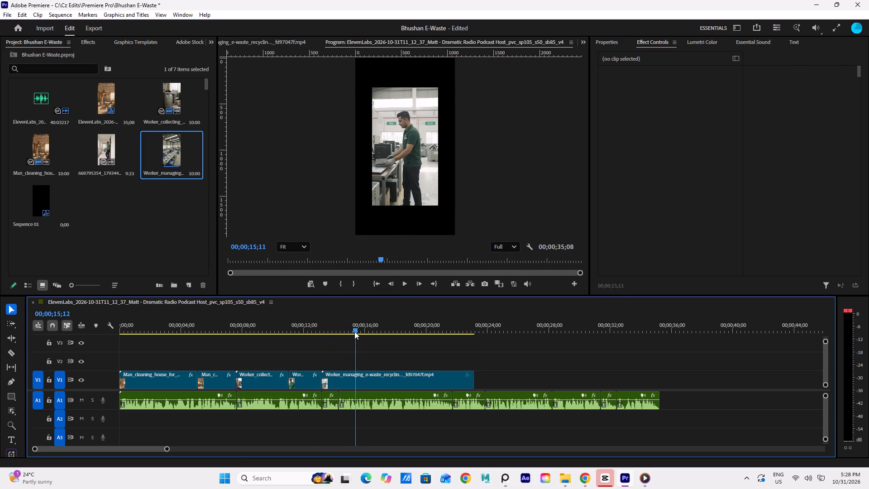
drag(354, 331, 345, 336)
click(339, 377)
key(c)
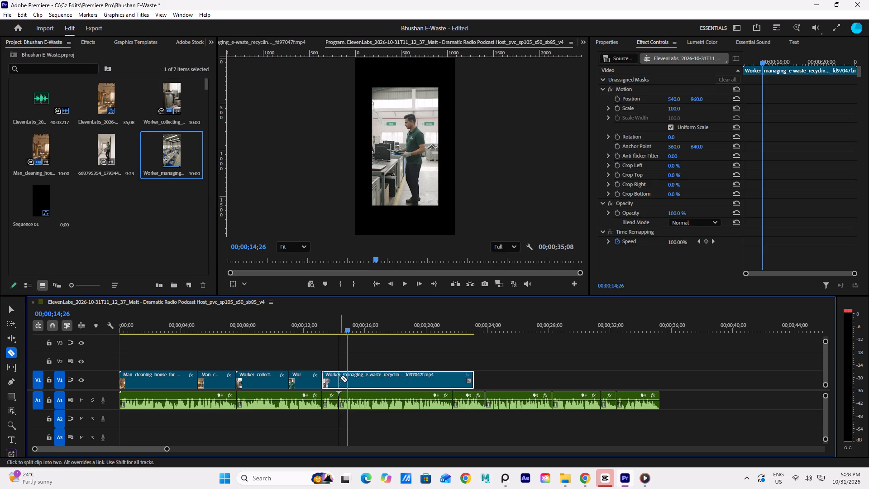
click(344, 379)
key(Delete)
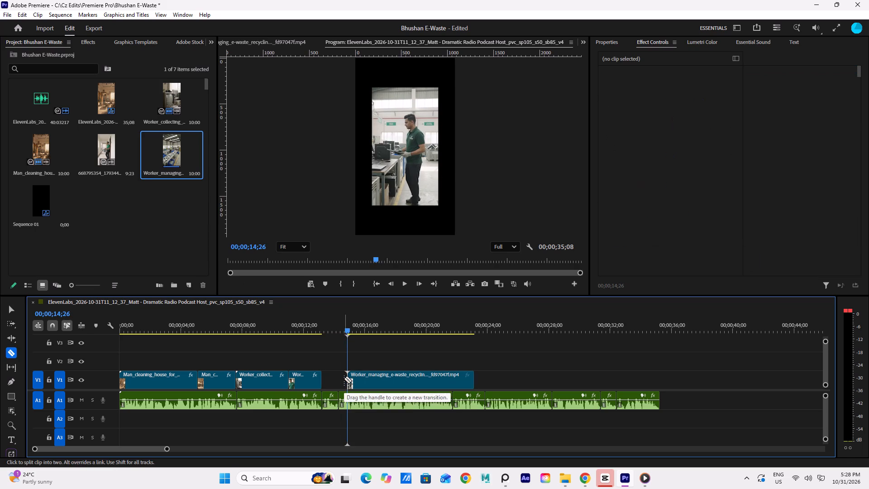
key(v)
drag(361, 379, 335, 382)
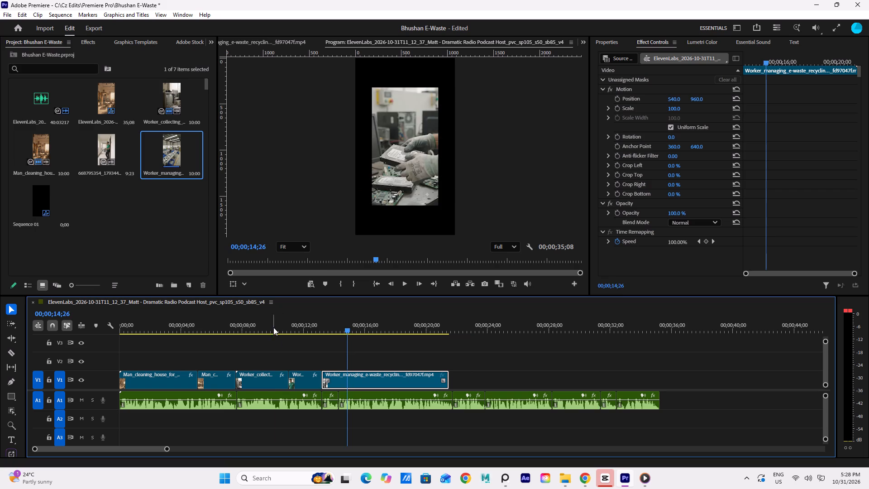
Scale the Worker_managing_e-waste_recycling clip on V1 to 150 so it fills the vertical frame.
click(273, 327)
key(space)
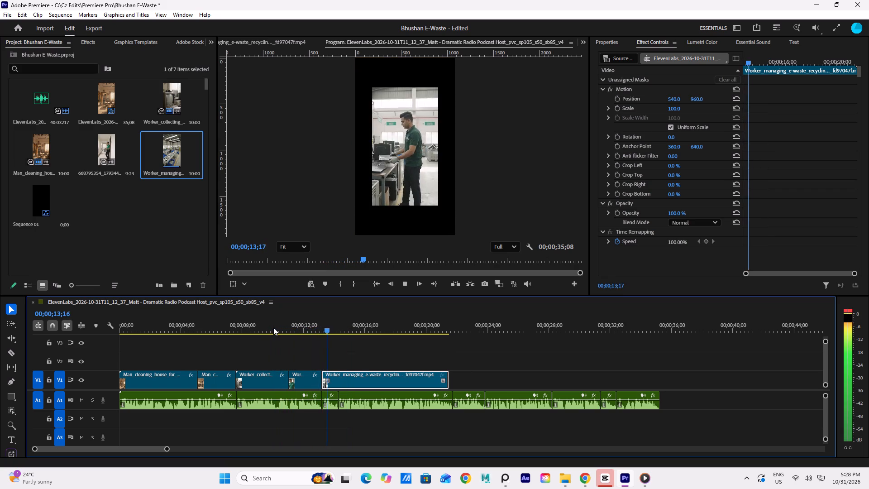
key(space)
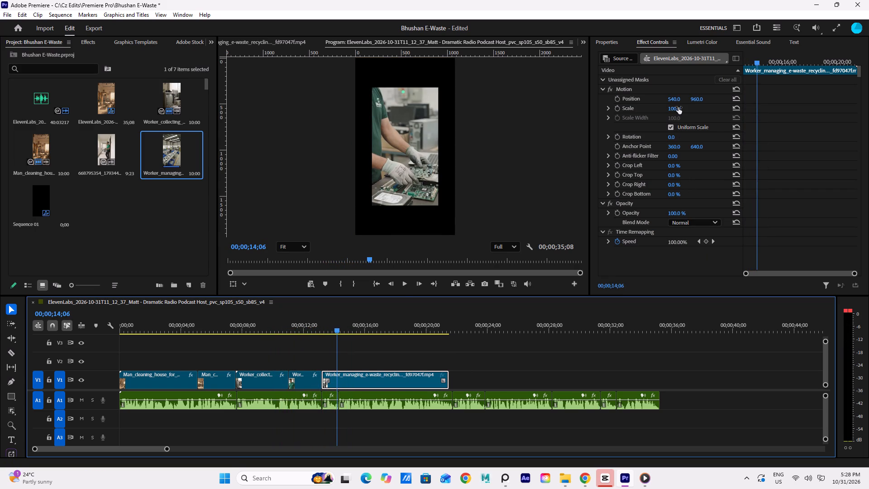
drag(679, 108, 713, 129)
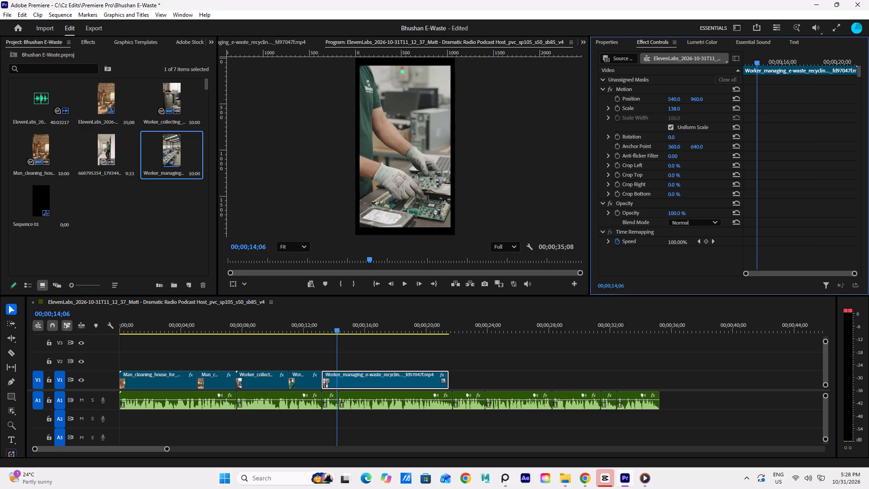
drag(713, 129, 729, 139)
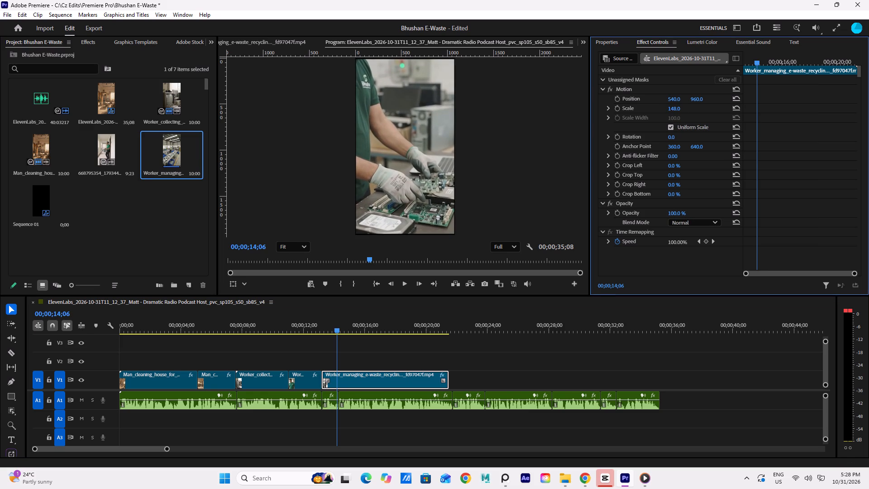
drag(729, 139, 738, 143)
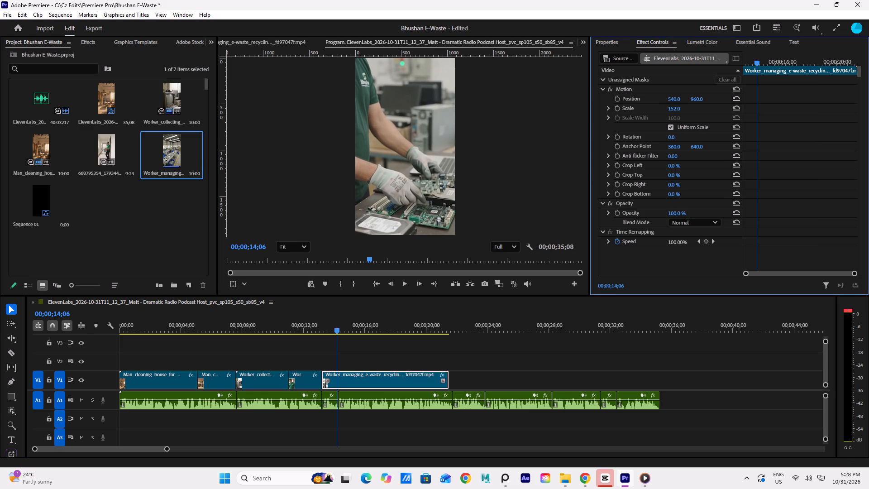
drag(738, 143, 739, 145)
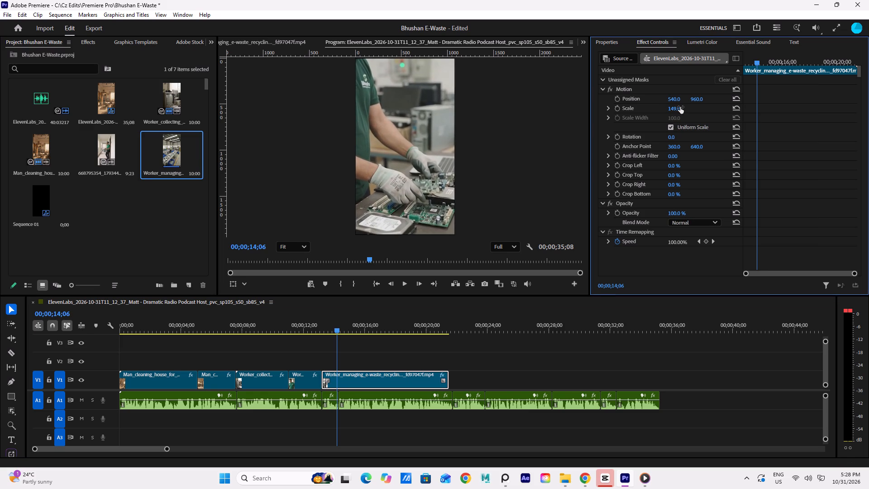
click(683, 111)
text(150)
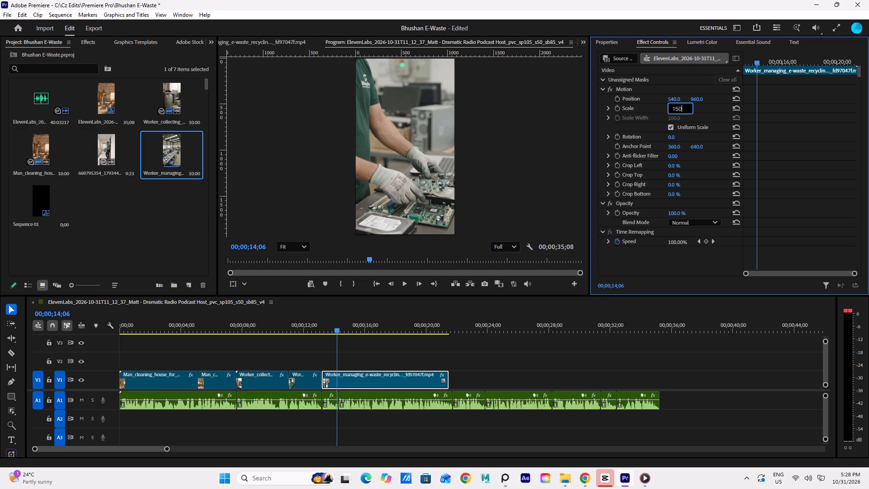
key(Return)
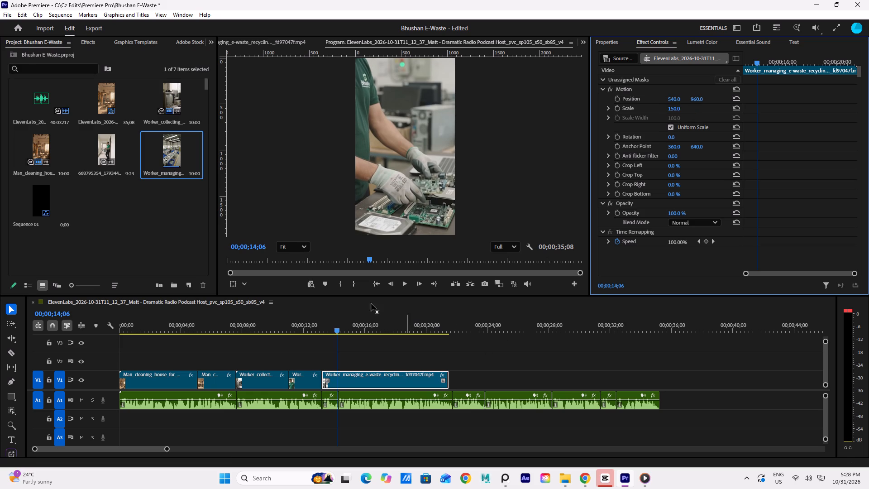
Play the sequence from about 00;00;12;15 past the end of the Worker_managing clip to judge where the next shot belongs.
drag(342, 333, 313, 341)
key(space)
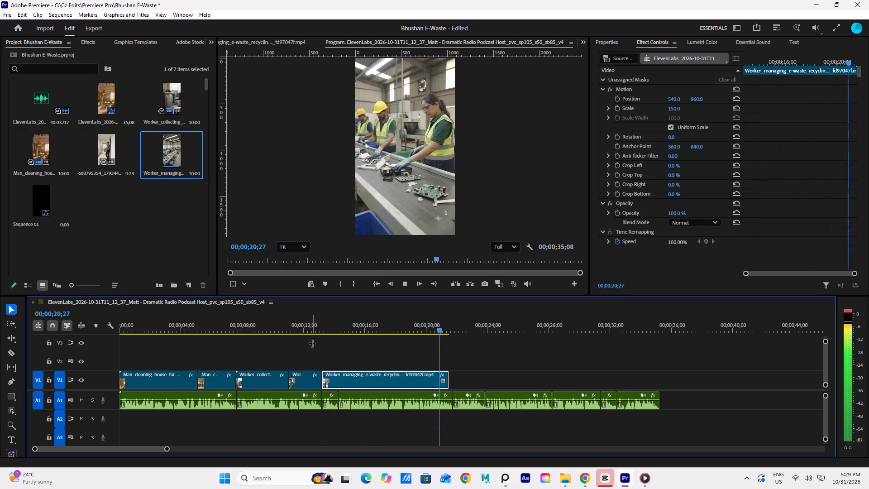
key(space)
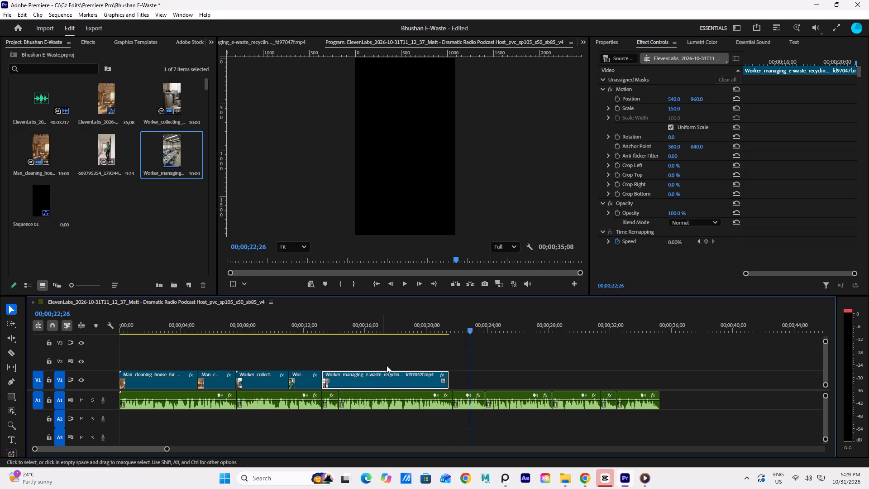
key(space)
click(430, 342)
click(430, 333)
key(space)
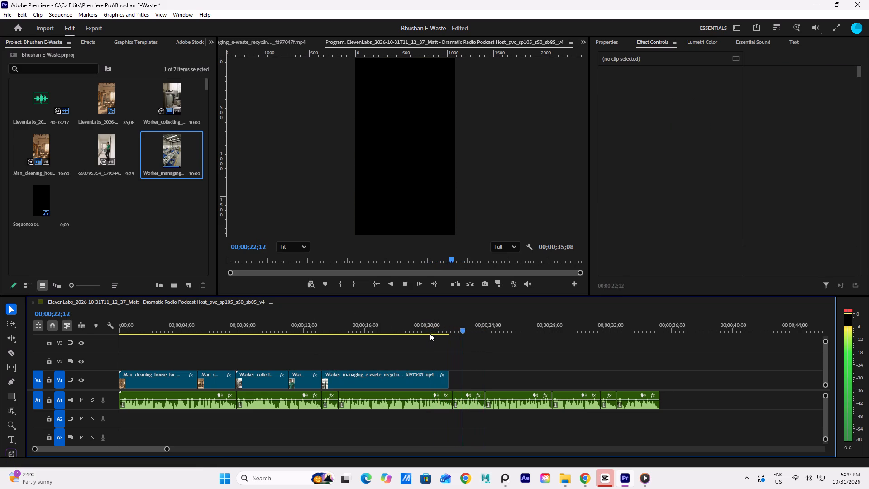
key(space)
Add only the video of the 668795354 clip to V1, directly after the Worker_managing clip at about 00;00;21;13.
click(449, 329)
drag(105, 145, 86, 147)
click(114, 158)
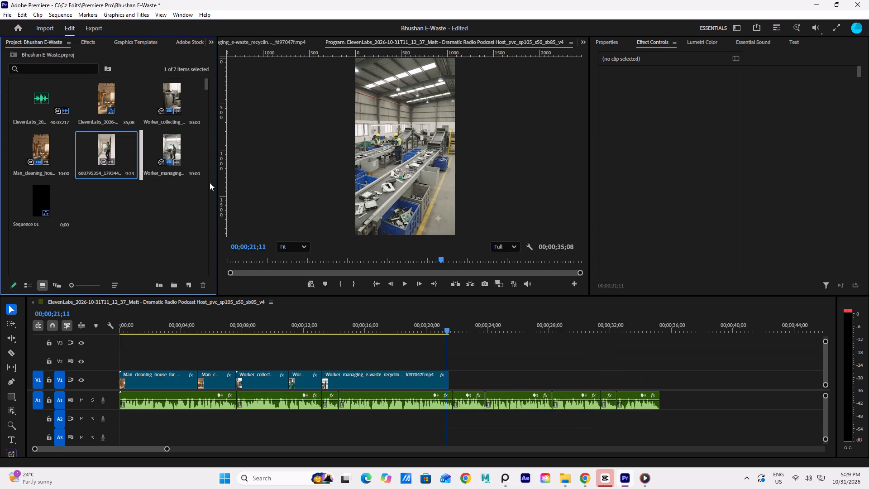
click(114, 151)
double_click(114, 151)
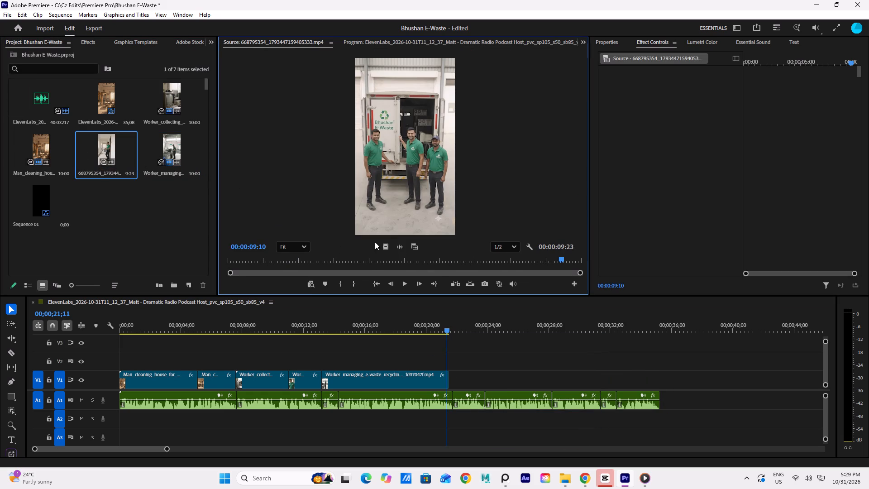
drag(384, 248, 449, 377)
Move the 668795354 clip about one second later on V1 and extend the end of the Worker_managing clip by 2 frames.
click(419, 330)
key(space)
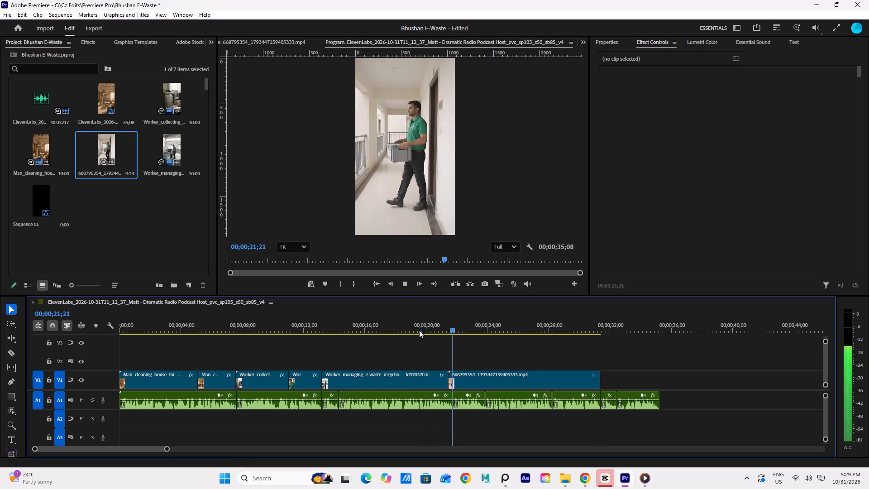
key(space)
drag(469, 383, 488, 384)
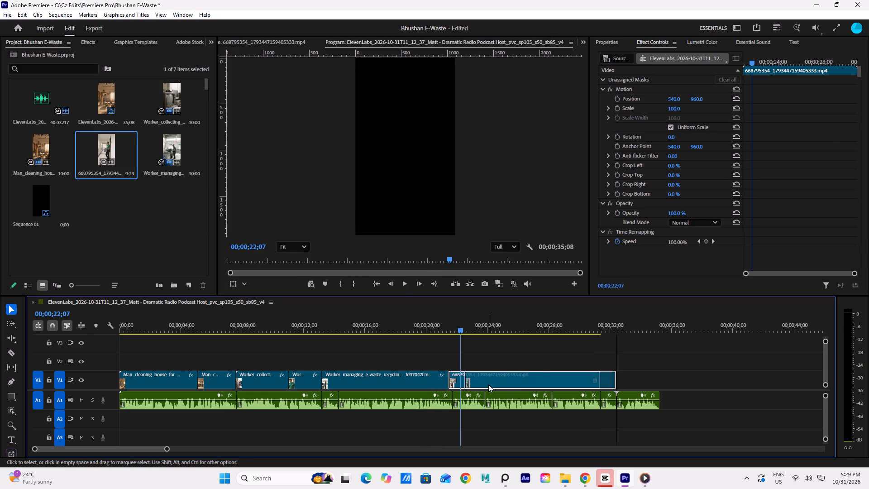
drag(447, 379, 456, 381)
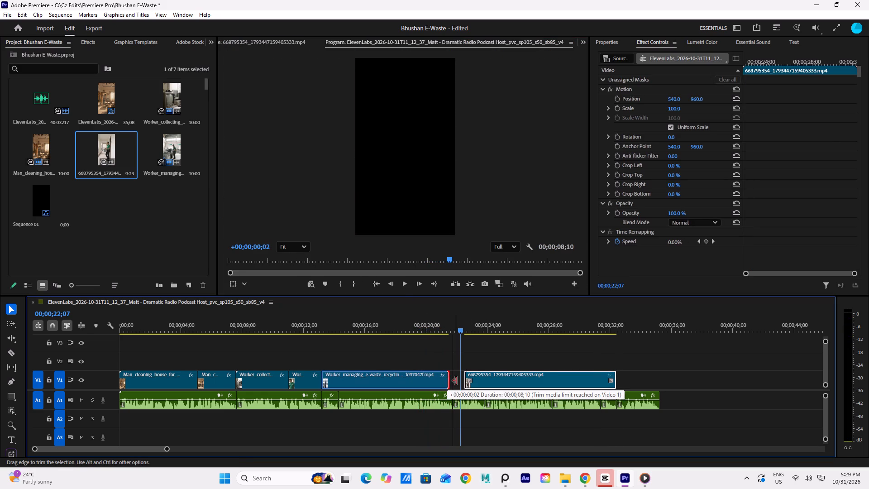
drag(456, 381, 457, 381)
Check the cut into the Worker_managing clip against the voiceover and move that clip slightly later, starting at about 00;00;13;12.
click(382, 328)
key(space)
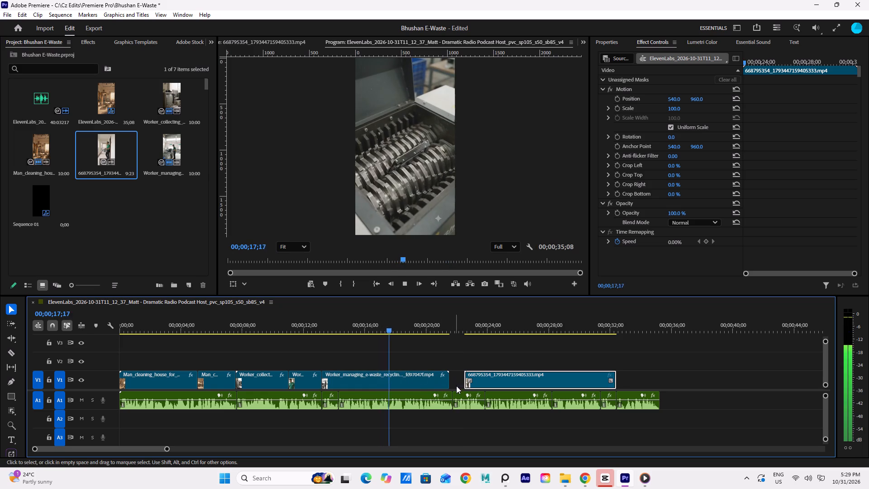
click(301, 331)
key(space)
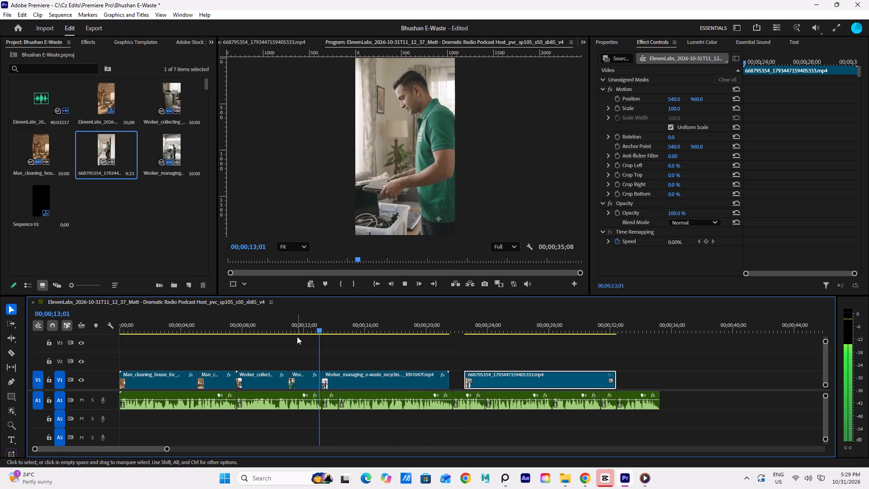
key(space)
drag(322, 379, 326, 380)
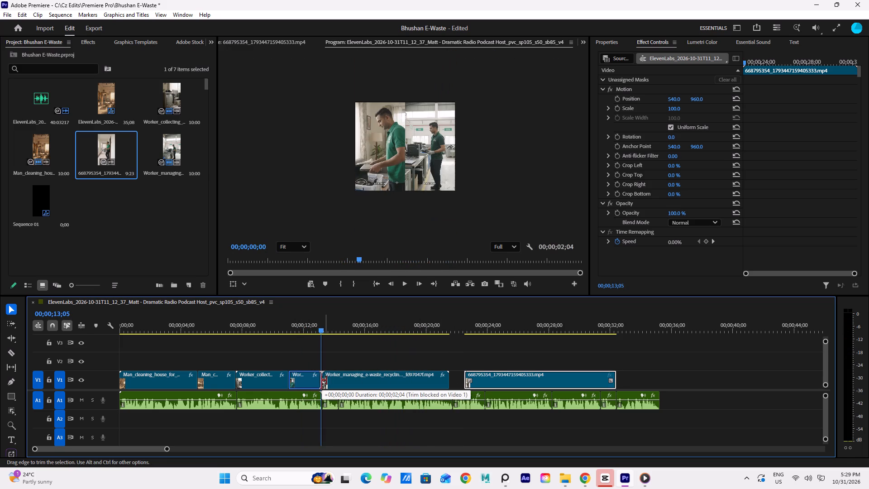
drag(326, 380, 329, 382)
click(324, 338)
click(324, 333)
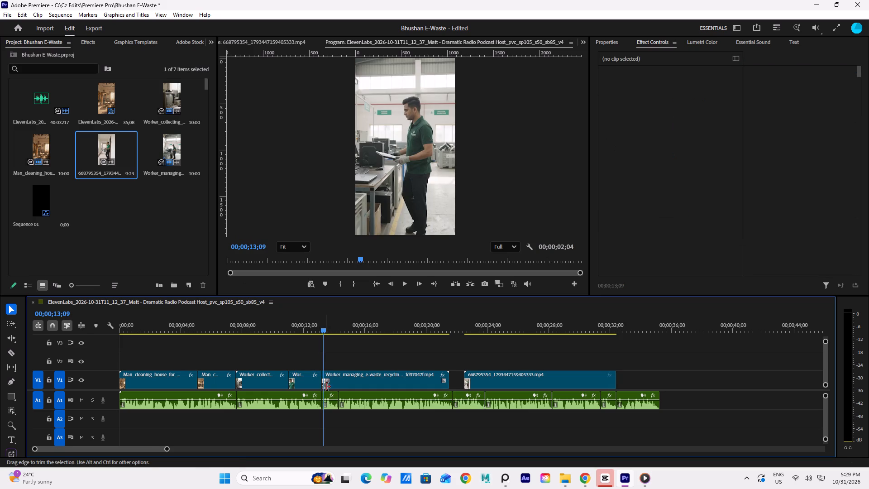
click(336, 382)
drag(336, 382, 351, 386)
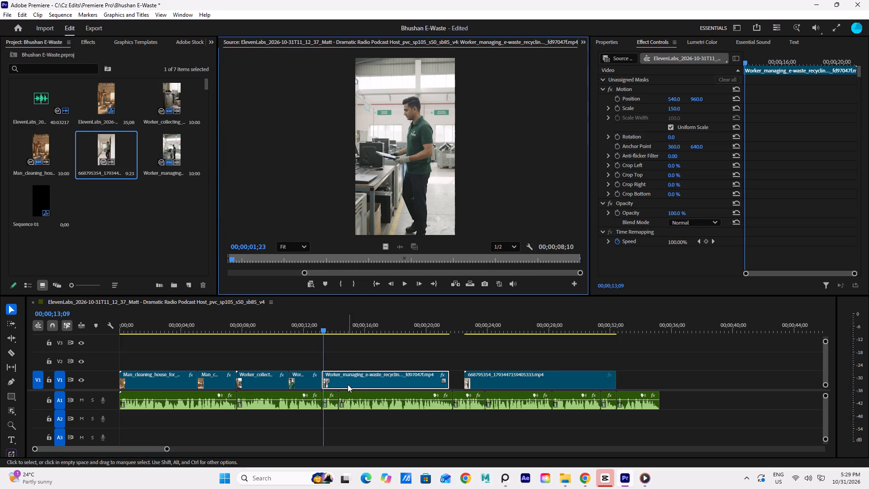
drag(353, 378, 370, 380)
drag(363, 376, 376, 383)
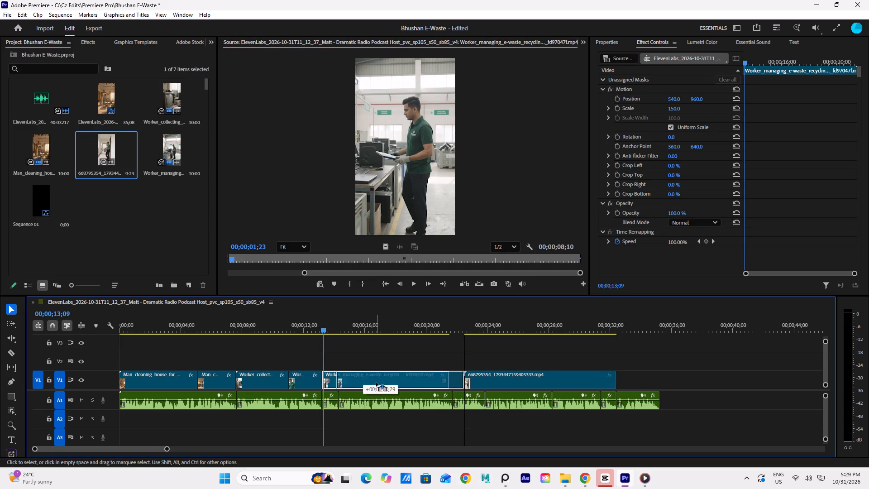
drag(376, 383, 366, 382)
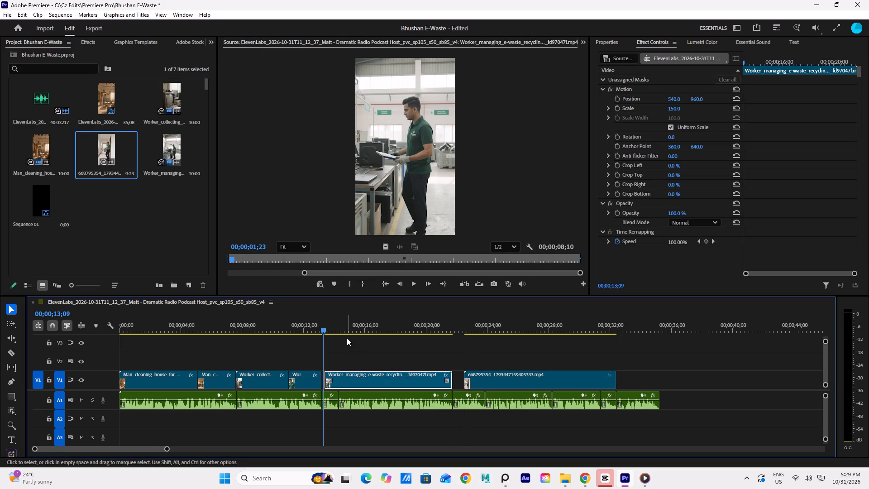
Extend the end of the second Worker_collecting piece on V1 to meet the start of the Worker_managing clip.
drag(347, 338, 342, 334)
click(341, 330)
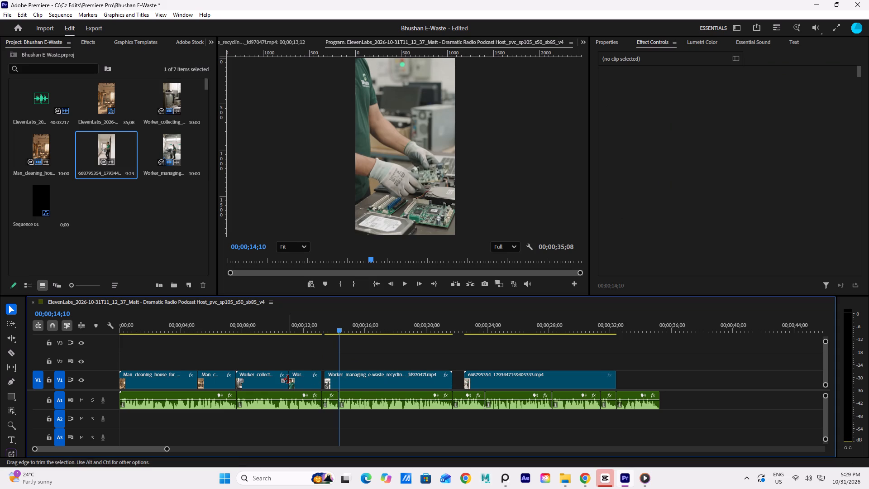
click(288, 380)
click(293, 381)
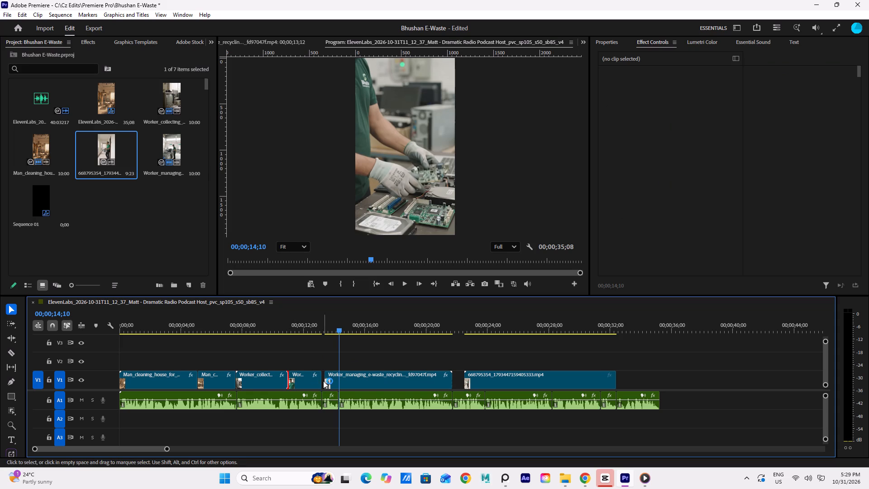
drag(322, 380, 326, 382)
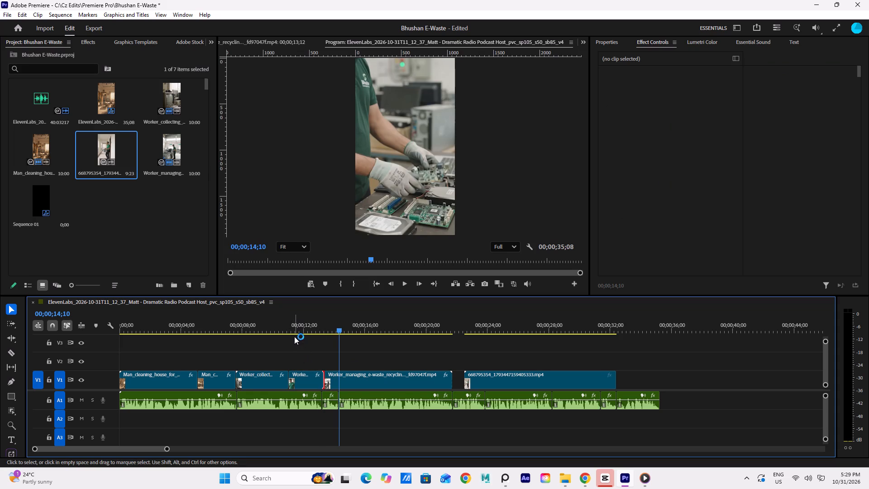
Review the V1 cuts against the voiceover, from about 00;00;11;04 to 00;00;22;04 and again around the first Worker_collecting piece.
click(294, 336)
click(291, 333)
key(space)
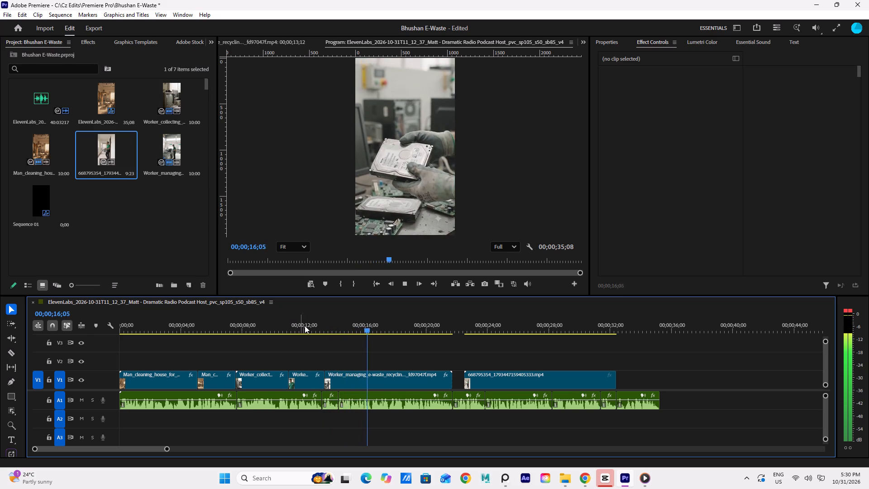
click(320, 334)
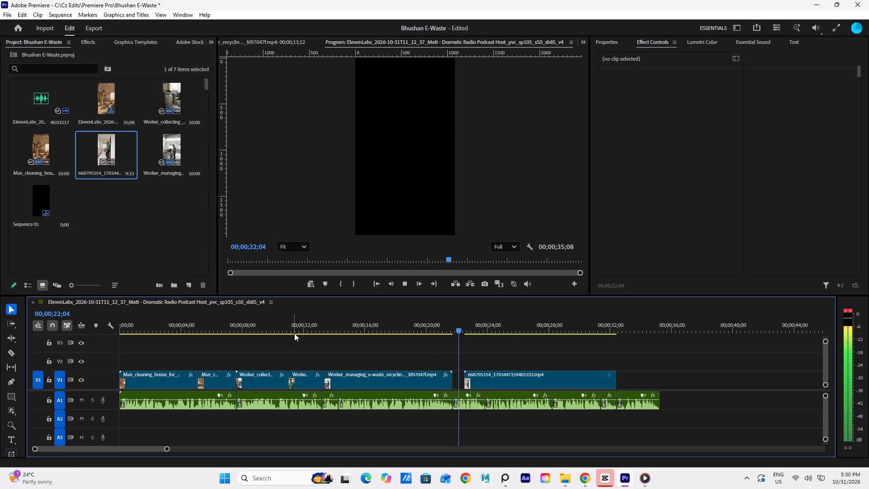
click(255, 338)
click(254, 331)
key(space)
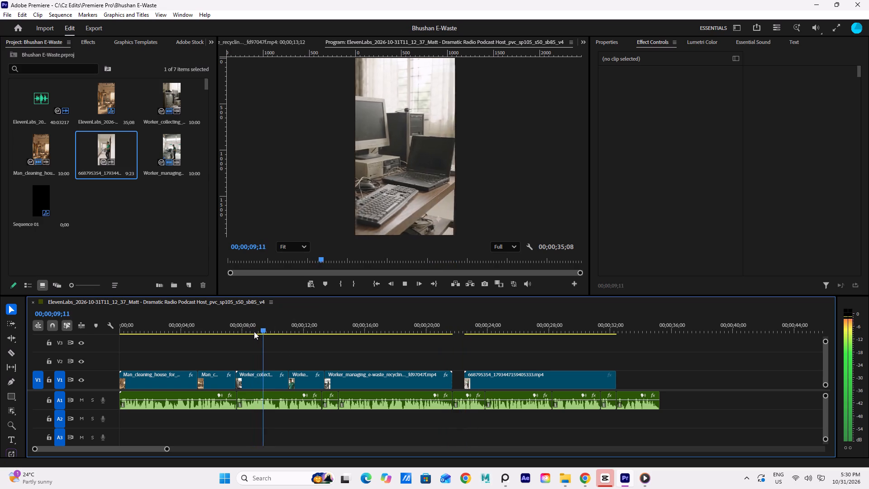
key(space)
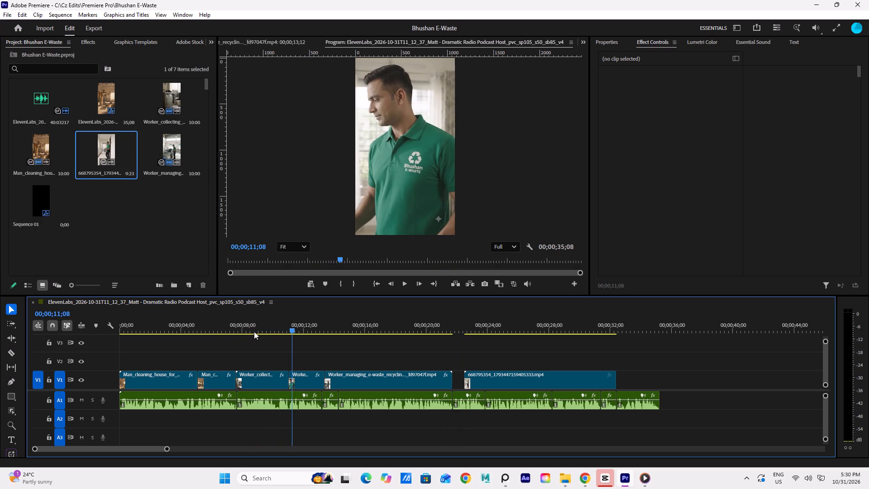
click(218, 333)
key(space)
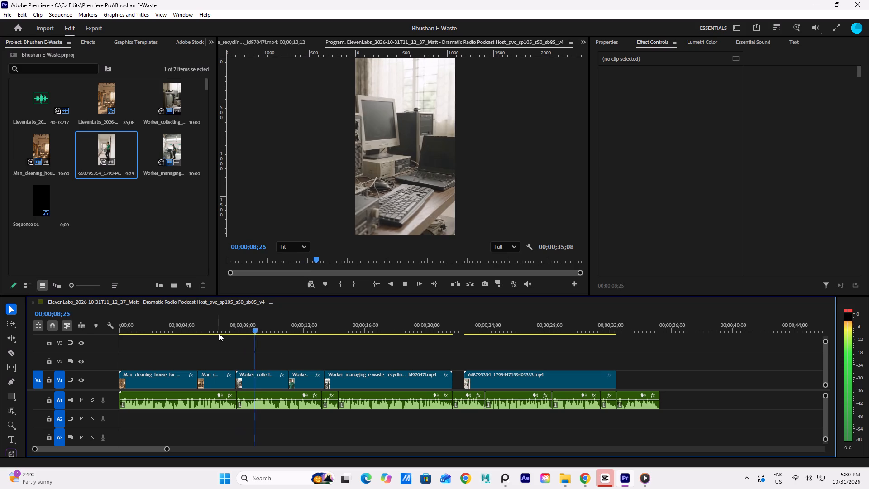
key(space)
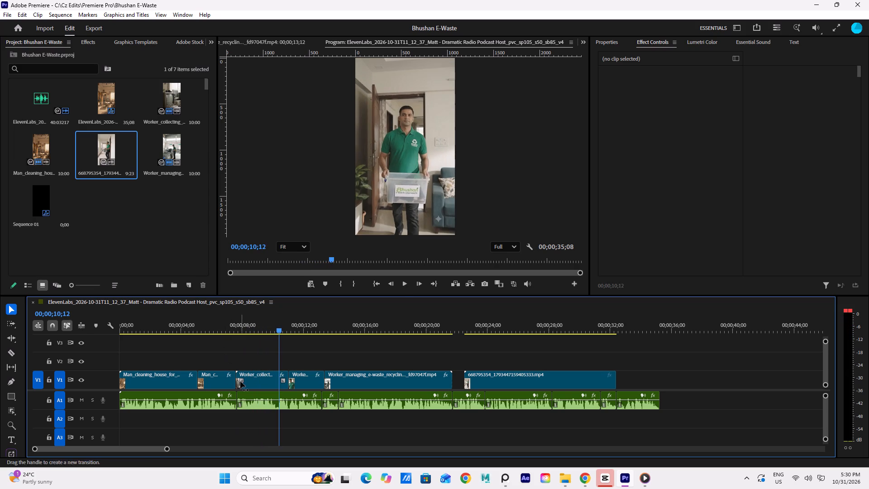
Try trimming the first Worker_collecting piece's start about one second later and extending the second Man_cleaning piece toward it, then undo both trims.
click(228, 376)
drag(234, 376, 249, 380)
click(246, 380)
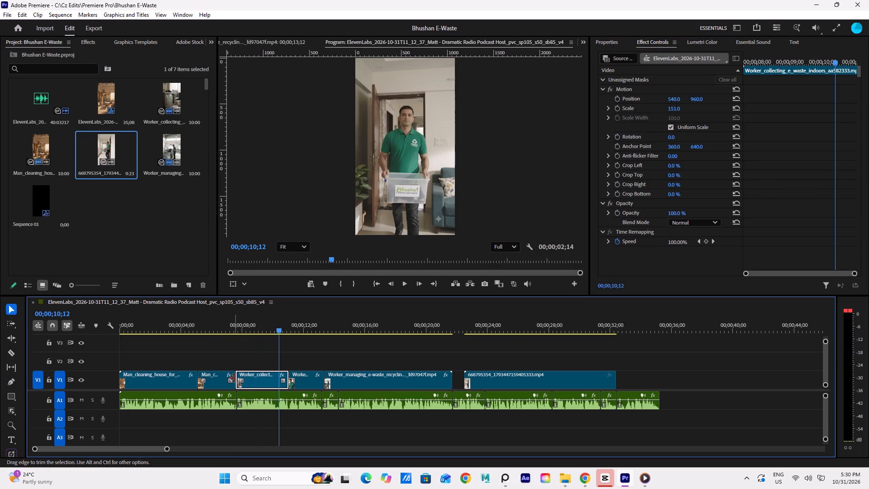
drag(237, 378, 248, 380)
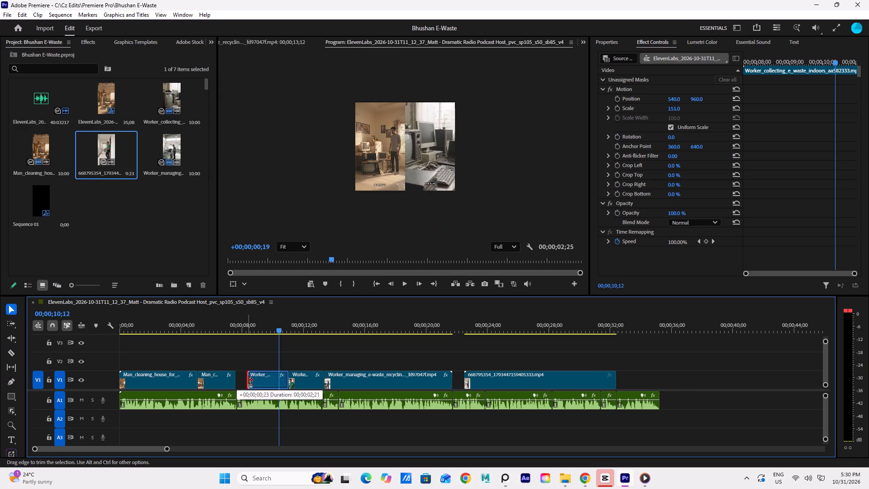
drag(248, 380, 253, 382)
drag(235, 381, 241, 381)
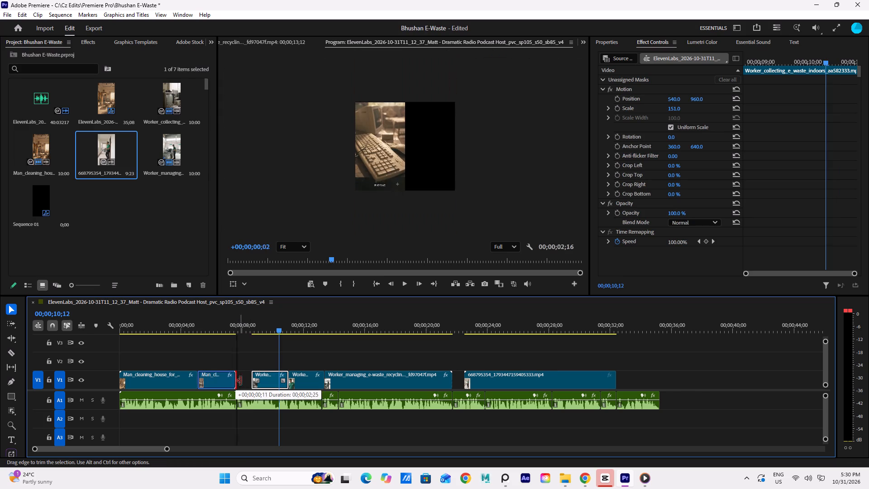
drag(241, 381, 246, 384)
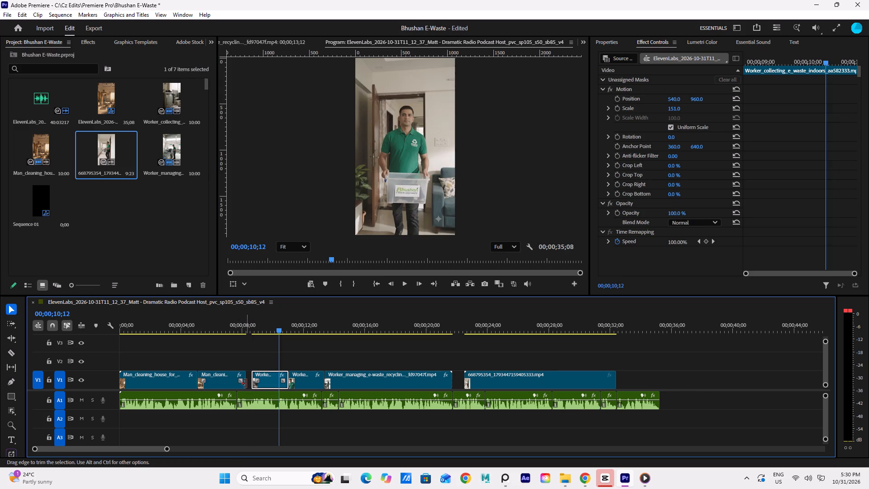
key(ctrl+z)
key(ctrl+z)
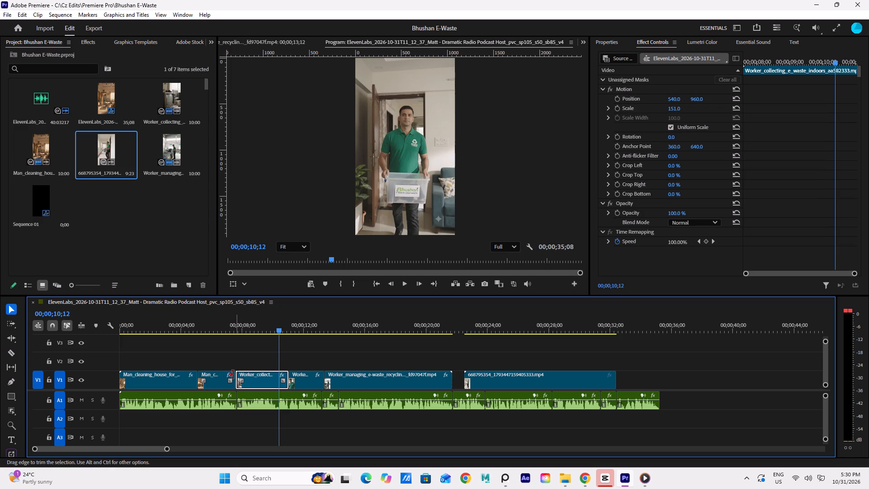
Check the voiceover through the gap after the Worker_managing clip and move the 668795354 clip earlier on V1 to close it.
click(267, 334)
key(space)
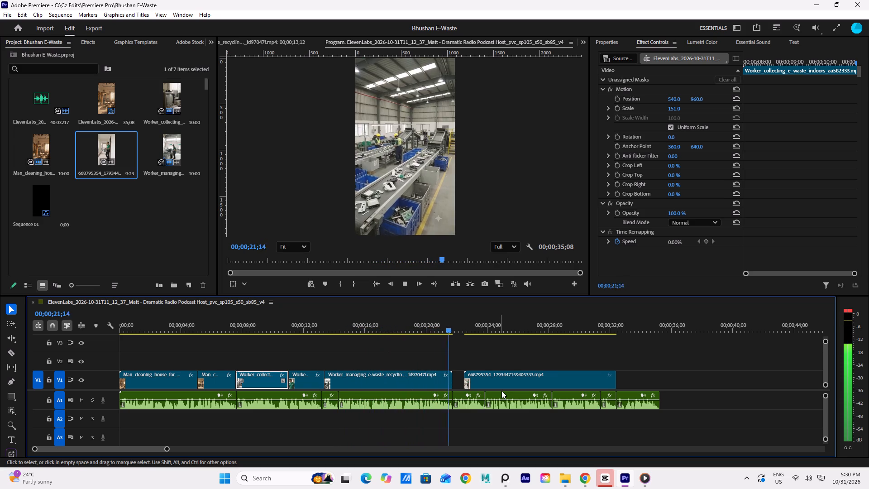
key(space)
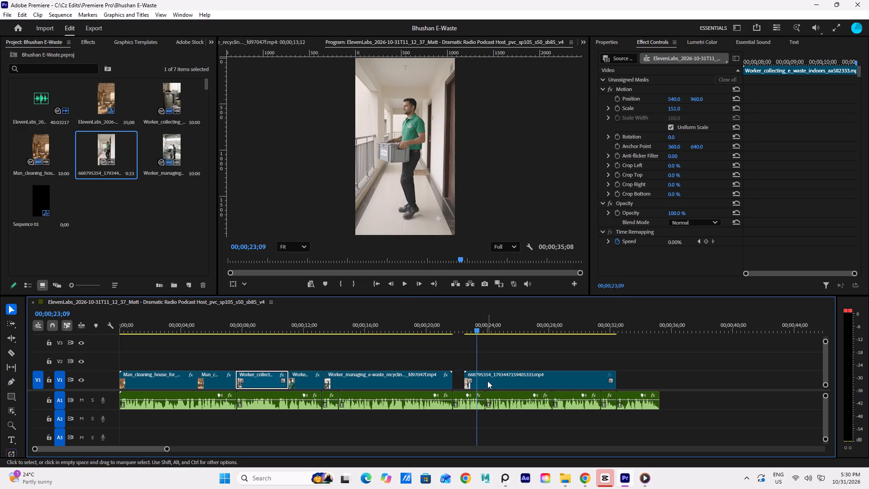
drag(487, 381, 475, 381)
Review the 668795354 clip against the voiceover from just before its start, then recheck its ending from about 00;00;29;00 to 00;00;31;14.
click(437, 331)
key(space)
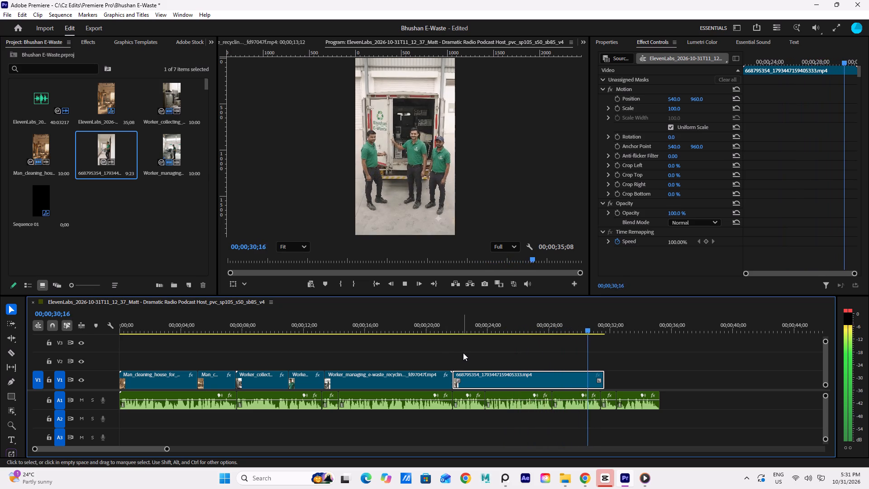
key(space)
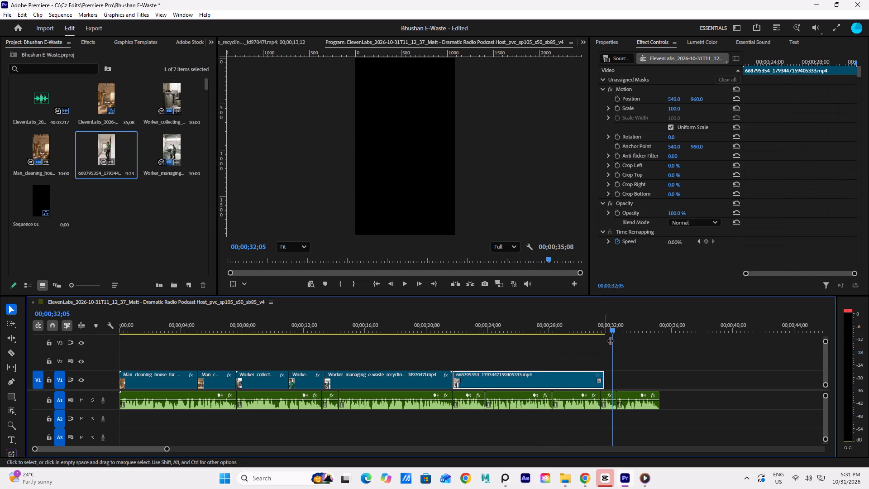
click(562, 331)
key(space)
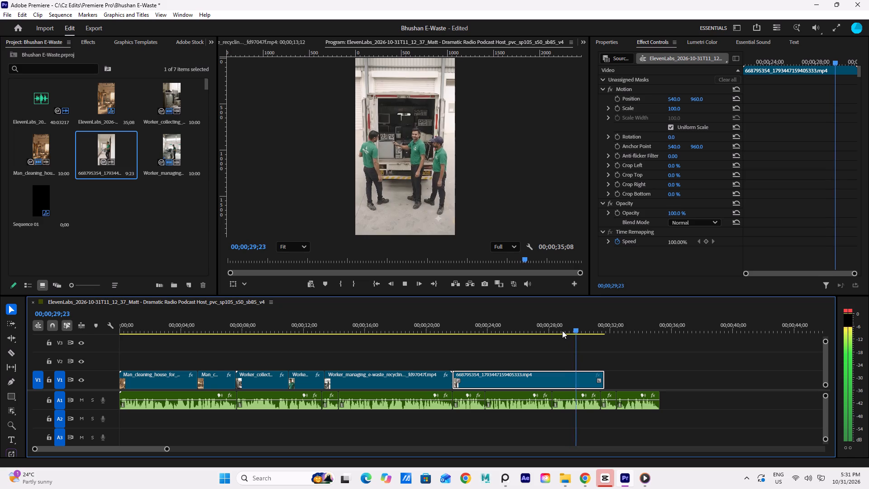
key(space)
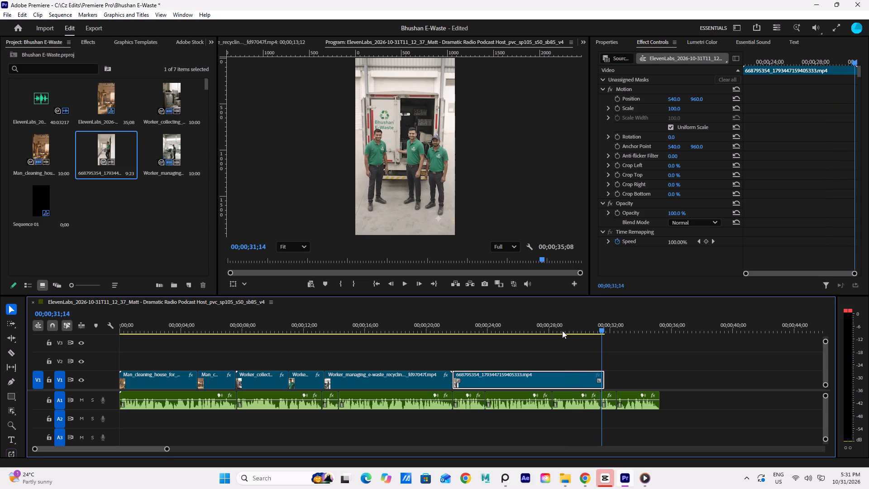
click(599, 380)
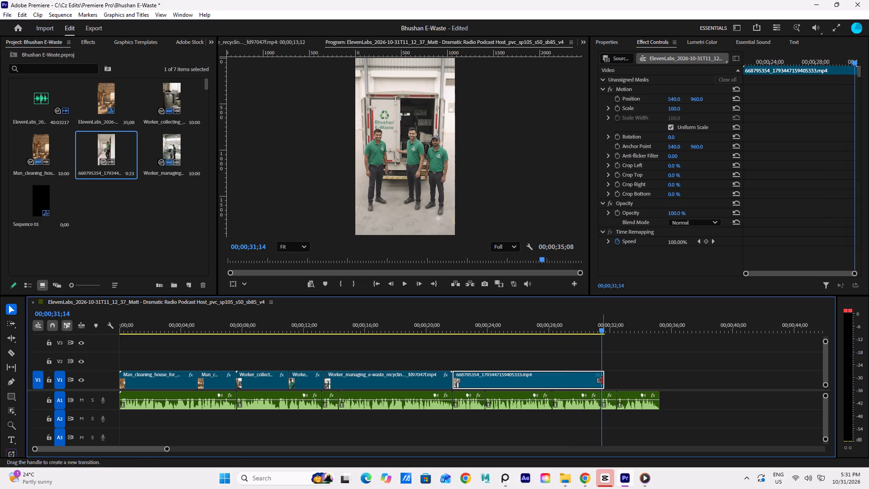
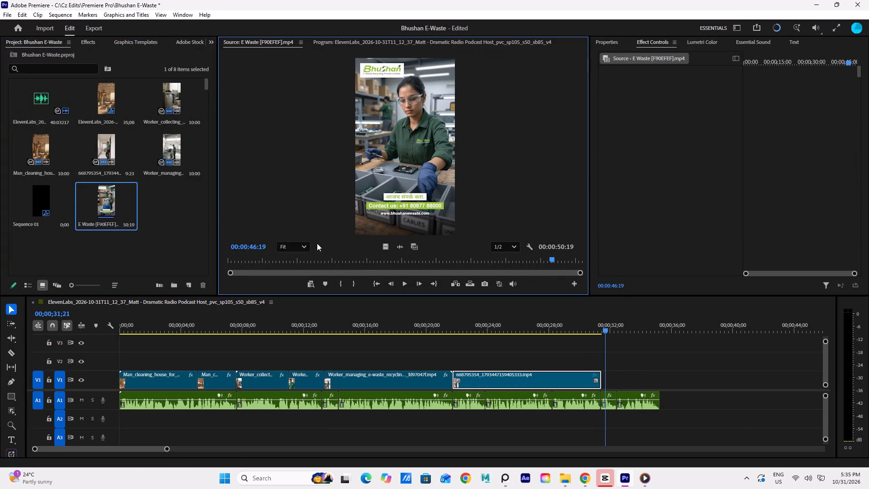
Mark the closing contact-details section of the E Waste source clip, with In at 00:00:44:27 and Out at 00:00:50:19.
drag(392, 262, 477, 268)
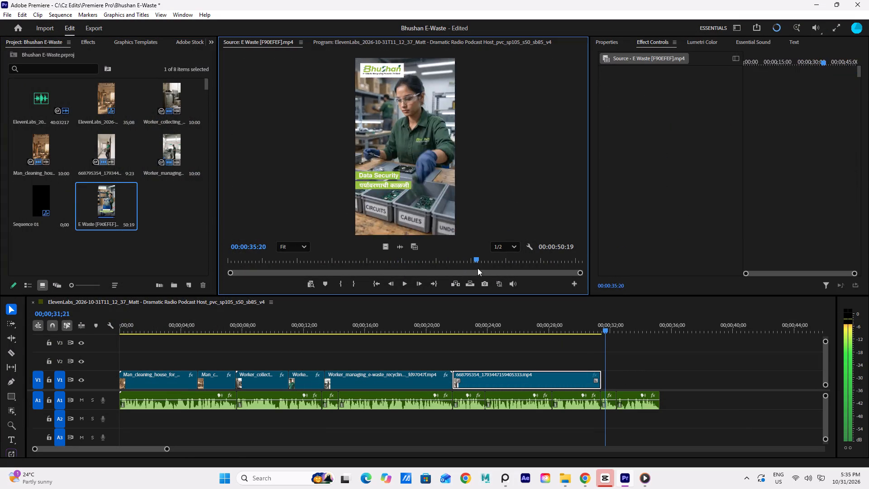
drag(477, 268, 558, 282)
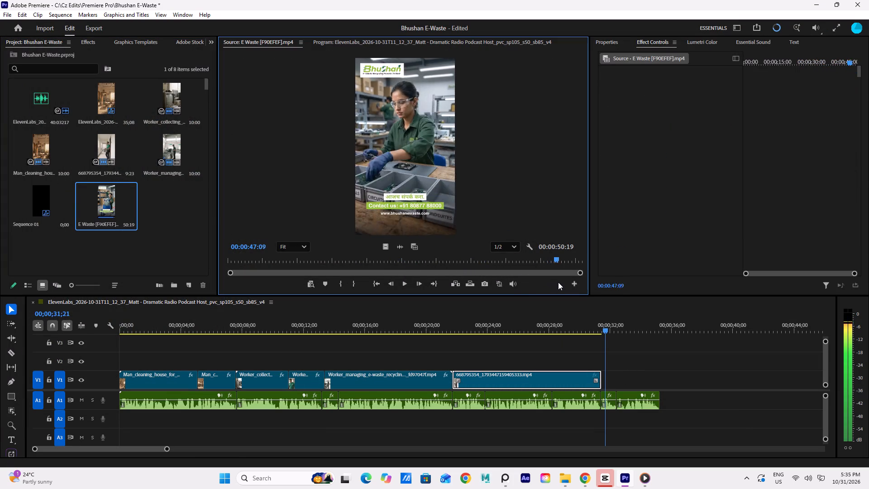
drag(558, 282, 571, 291)
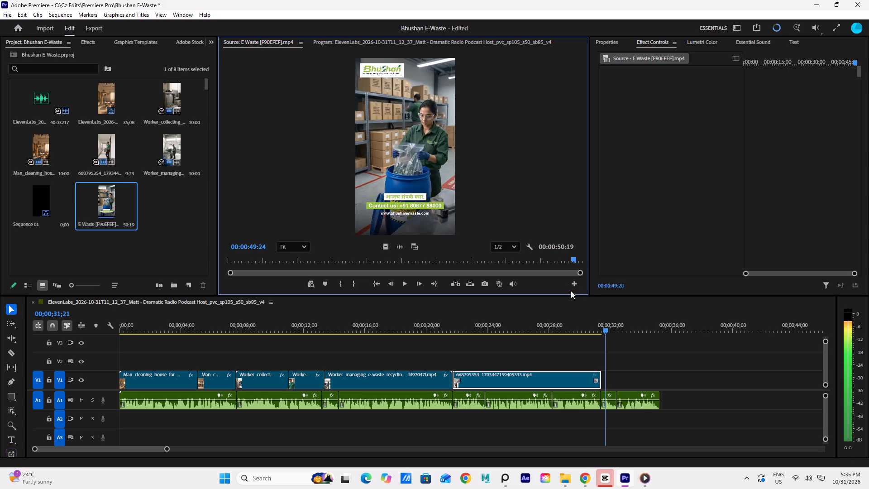
drag(571, 291, 520, 291)
key(space)
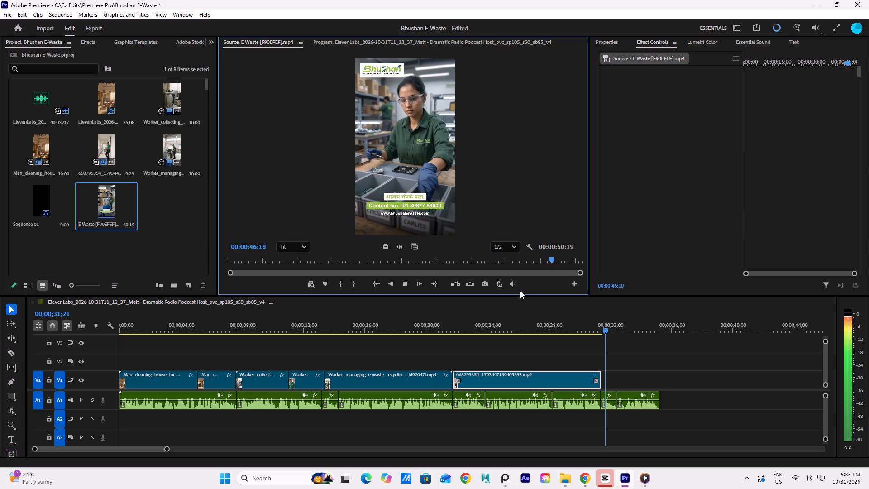
key(space)
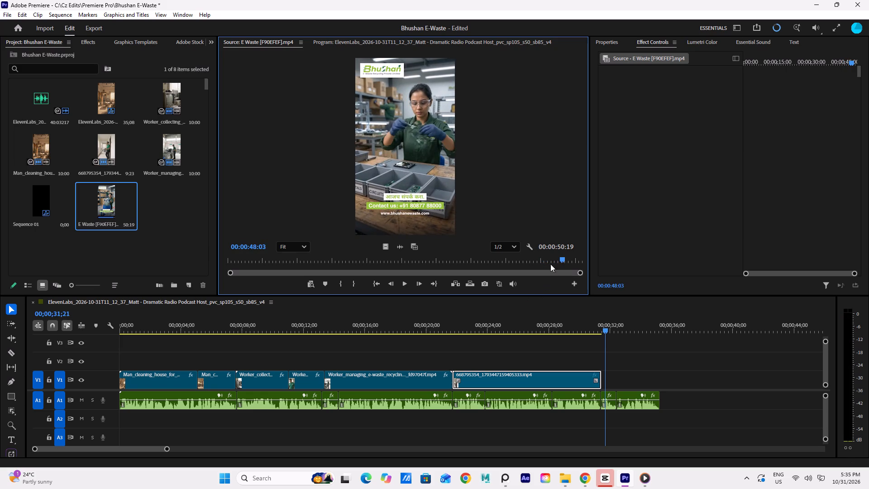
drag(560, 259, 526, 269)
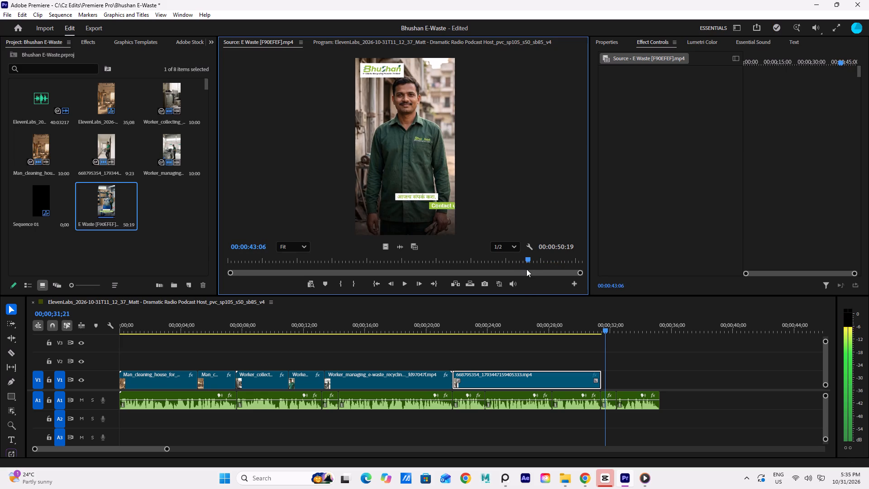
drag(526, 269, 538, 278)
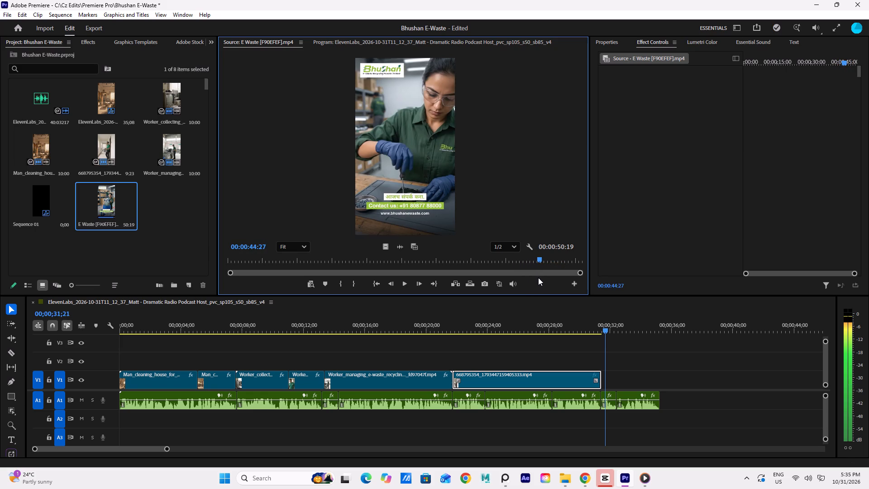
drag(538, 278, 538, 278)
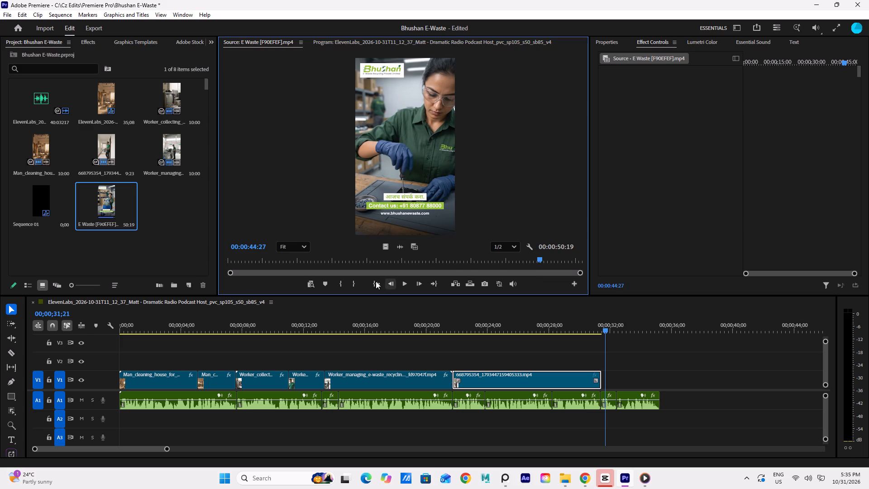
click(342, 284)
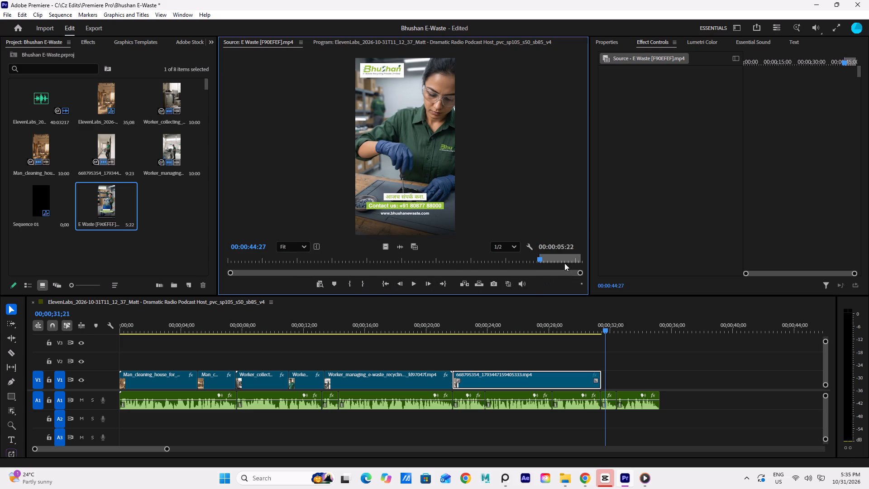
drag(539, 261, 582, 282)
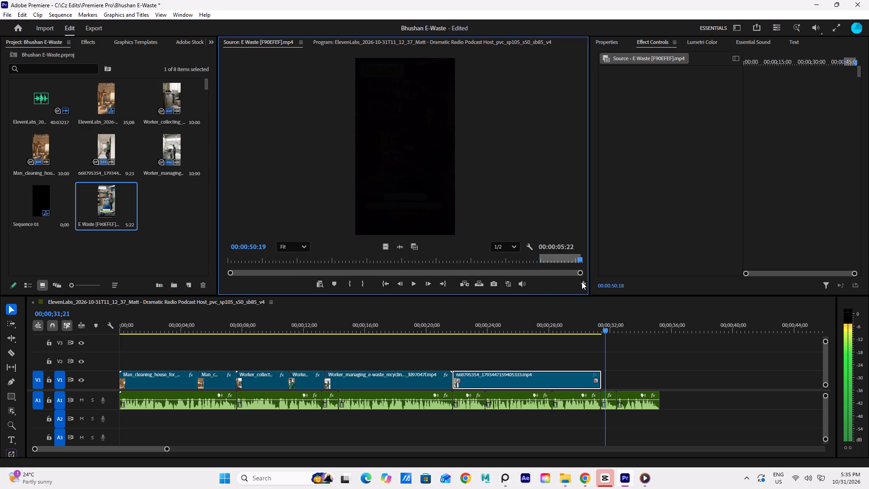
drag(582, 282, 585, 285)
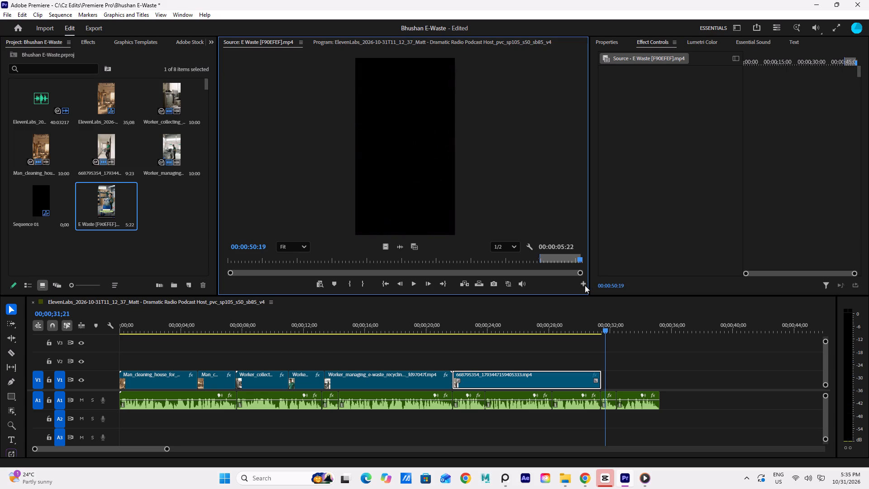
drag(585, 285, 587, 285)
click(363, 283)
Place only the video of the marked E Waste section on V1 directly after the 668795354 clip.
drag(386, 247, 515, 351)
drag(515, 351, 602, 388)
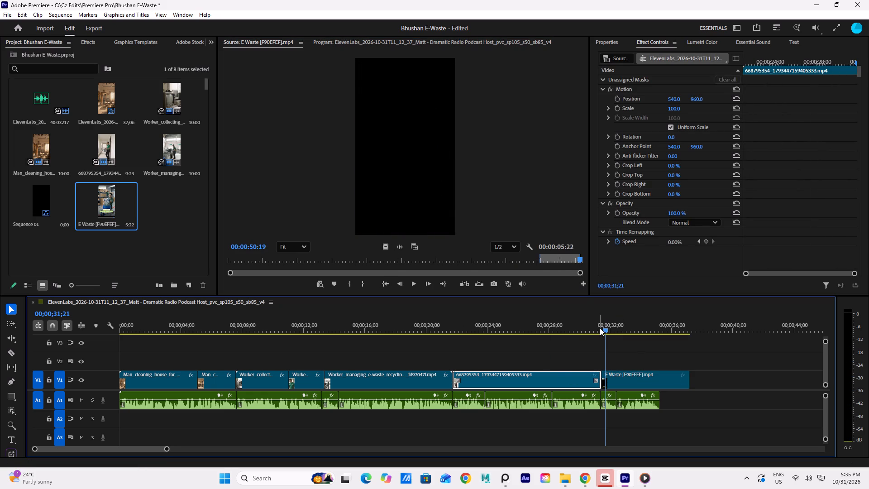
Review the E Waste clip against the voiceover from just before its start to about 00;00;35;21, rechecking where the narration ends.
drag(604, 329, 582, 341)
key(space)
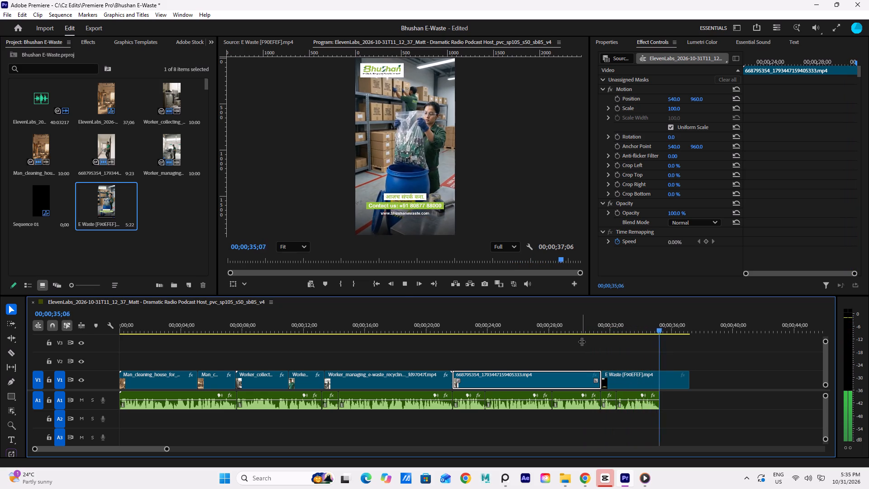
key(space)
drag(659, 329, 621, 336)
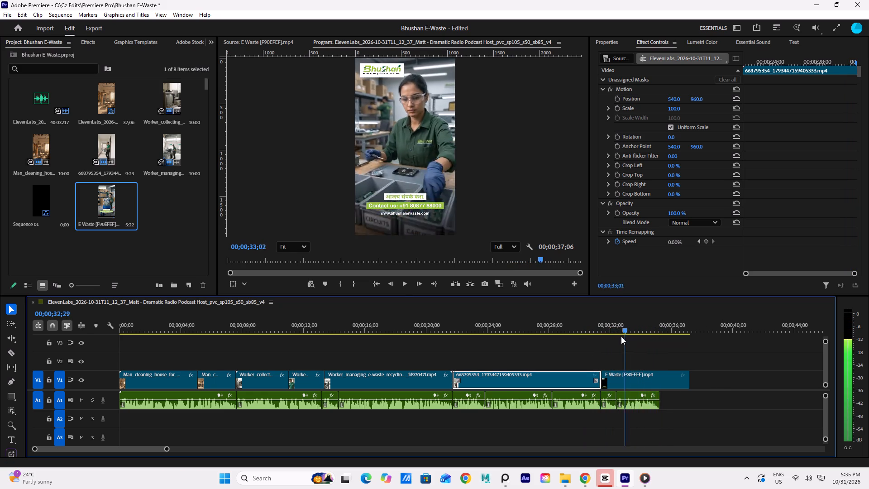
drag(621, 336, 616, 337)
key(space)
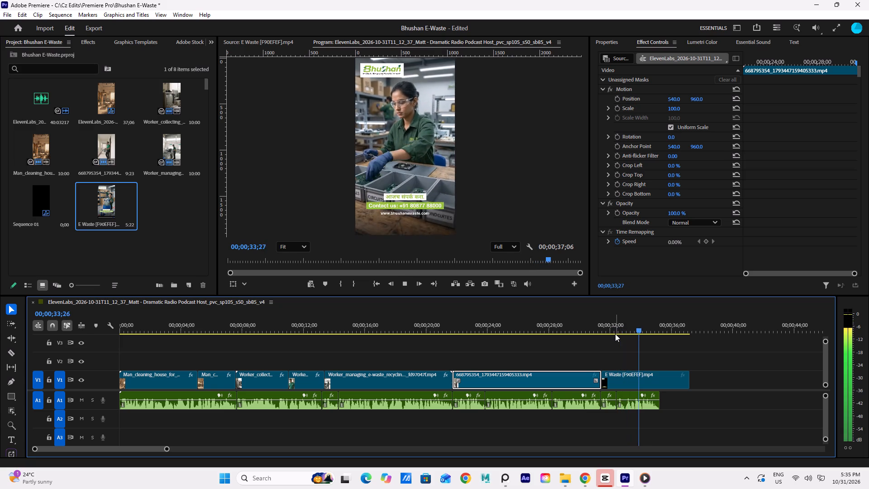
key(space)
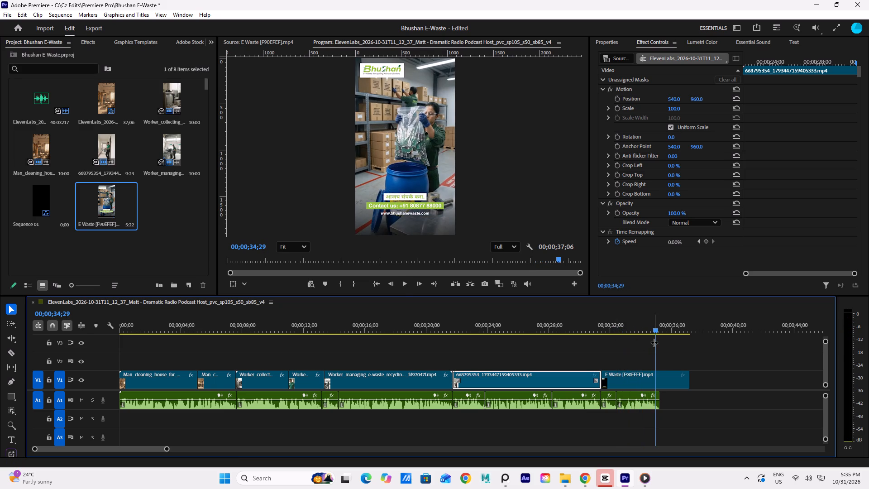
drag(655, 332, 646, 338)
key(space)
key(space)
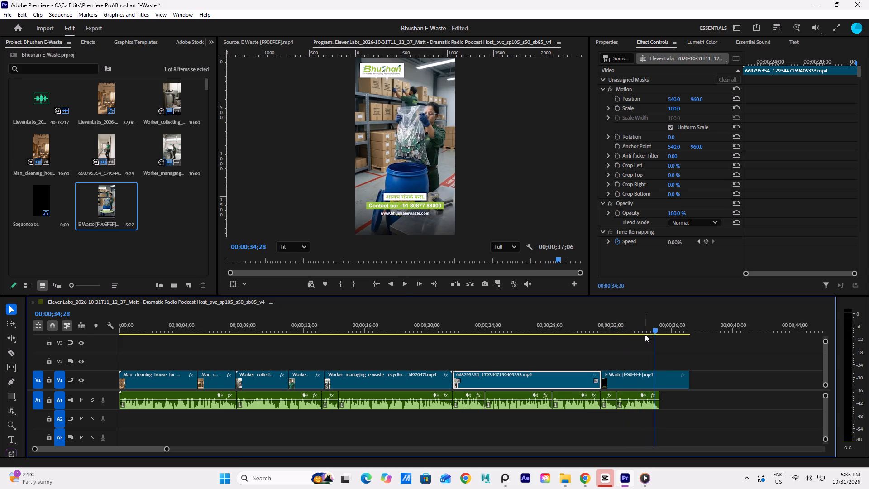
key(space)
key(space)
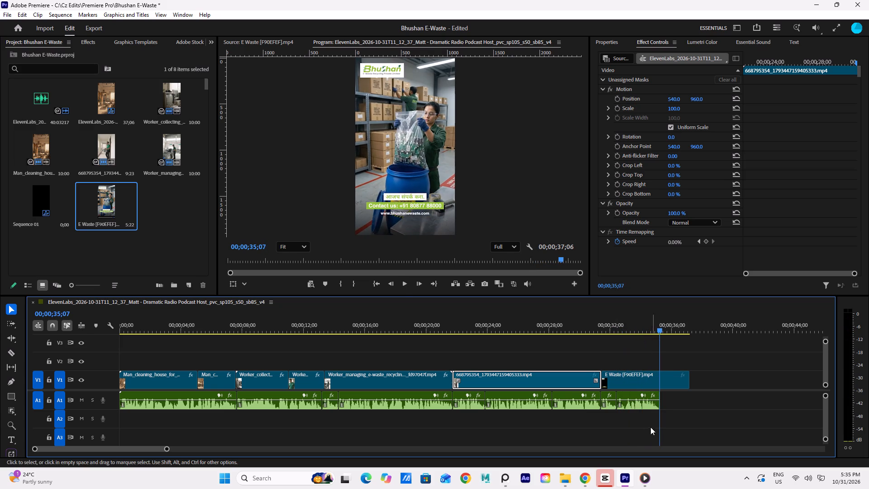
key(space)
key(space)
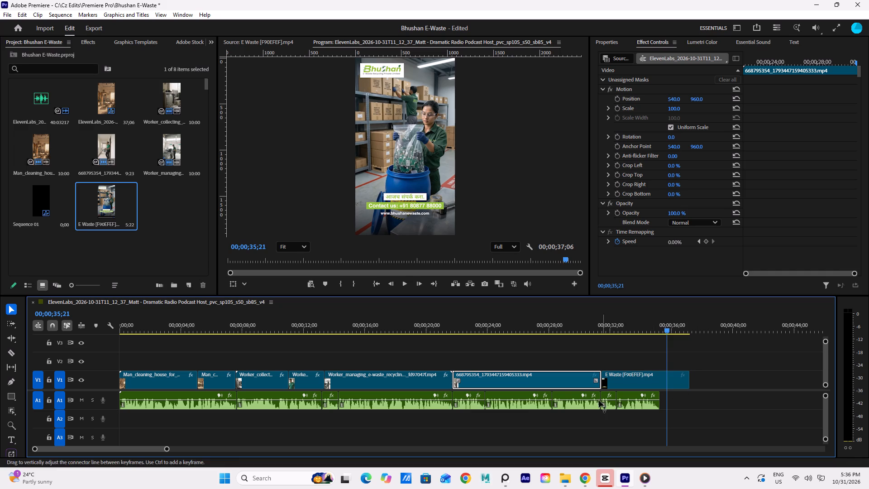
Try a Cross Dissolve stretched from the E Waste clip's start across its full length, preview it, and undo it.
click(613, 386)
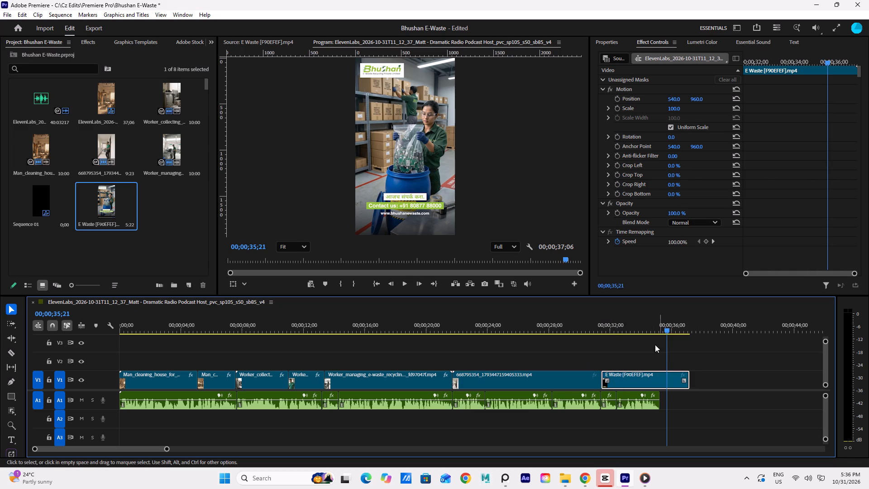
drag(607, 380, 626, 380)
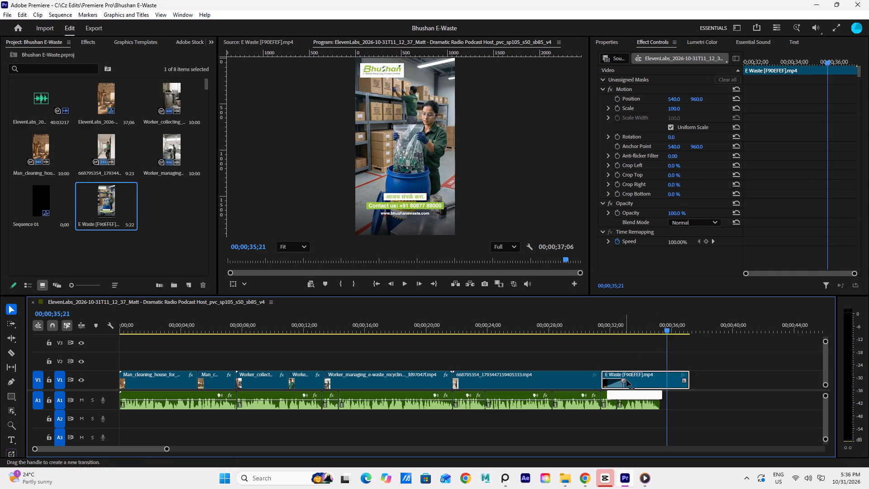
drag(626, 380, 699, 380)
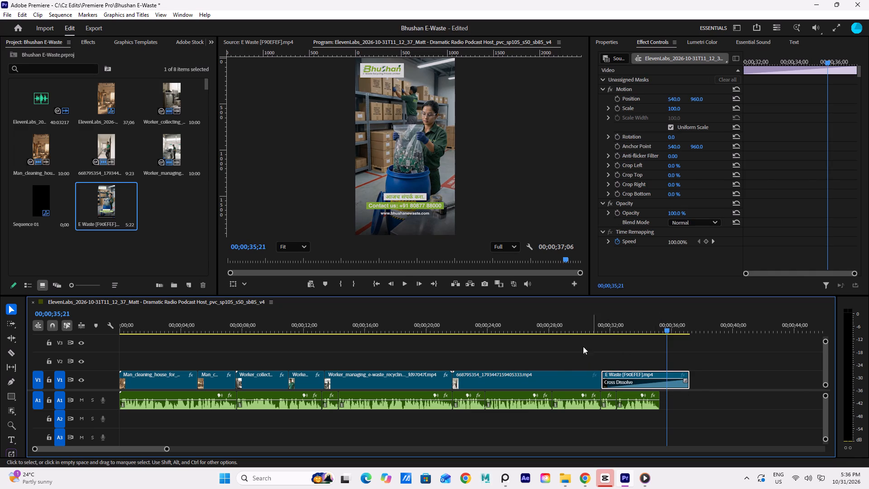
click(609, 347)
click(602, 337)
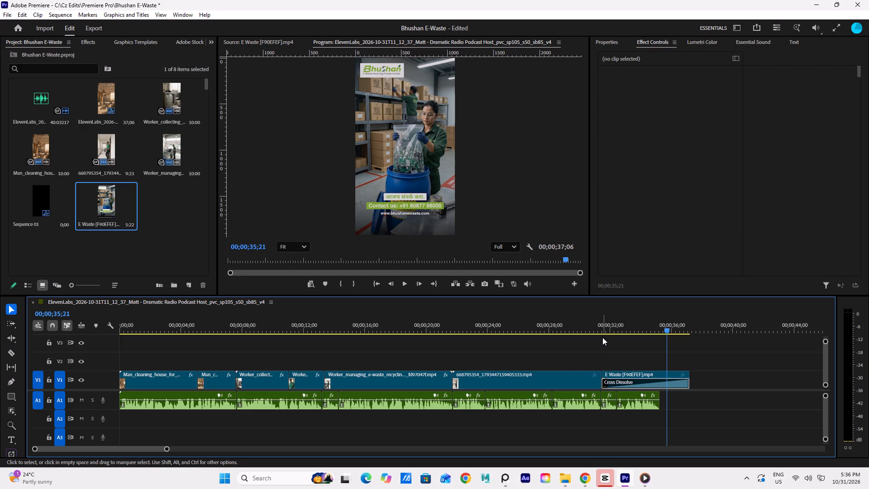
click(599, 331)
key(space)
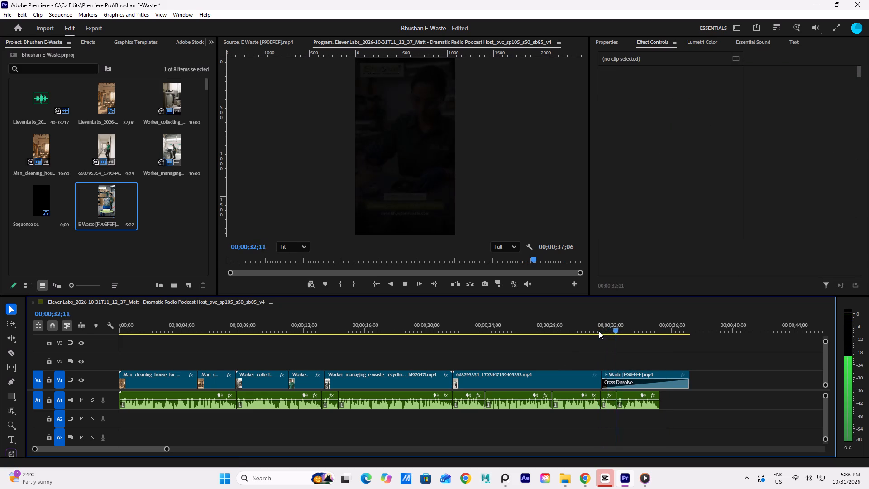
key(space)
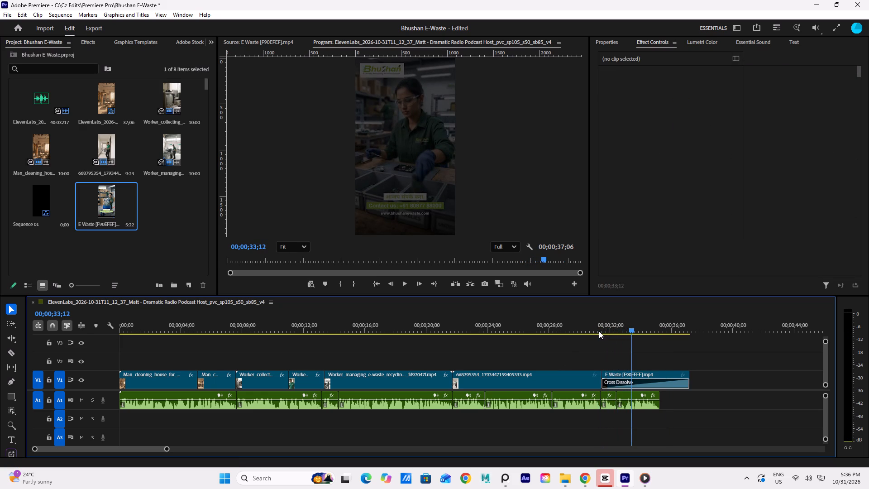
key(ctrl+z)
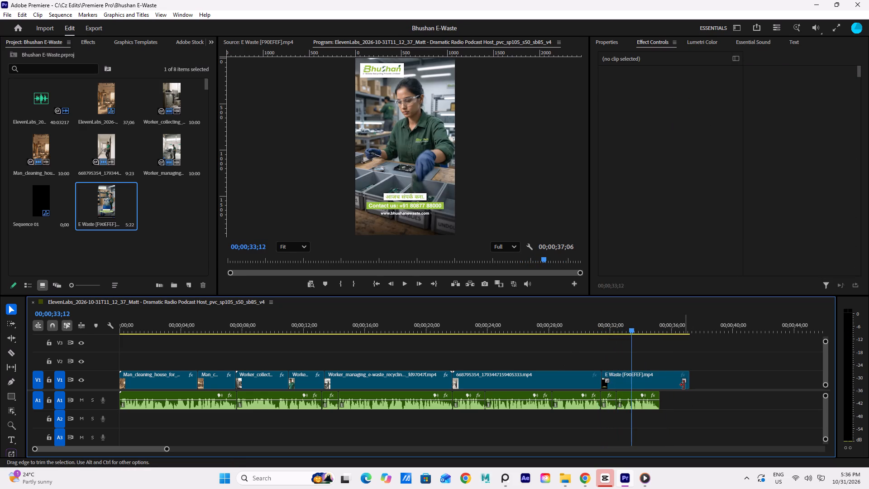
Add a Cross Dissolve about 2.5 seconds long at the end of the E Waste clip and preview the fade-out.
drag(684, 383, 649, 377)
click(596, 333)
key(space)
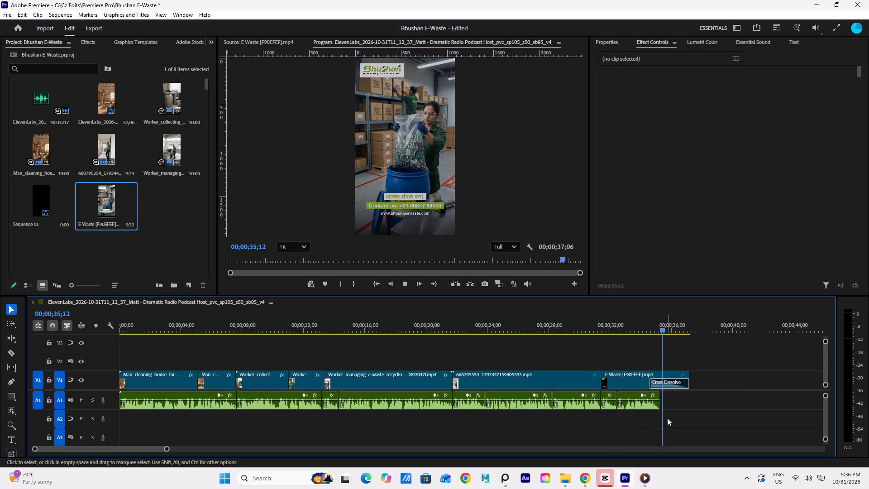
key(space)
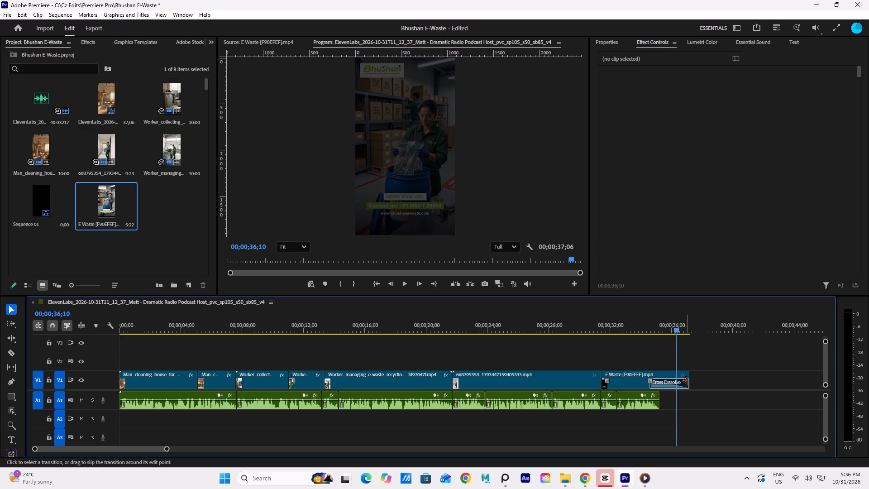
Trim the E Waste clip's end back to the voiceover's end at 00;00;35;08 and play its opening.
drag(688, 382, 659, 380)
click(594, 331)
key(space)
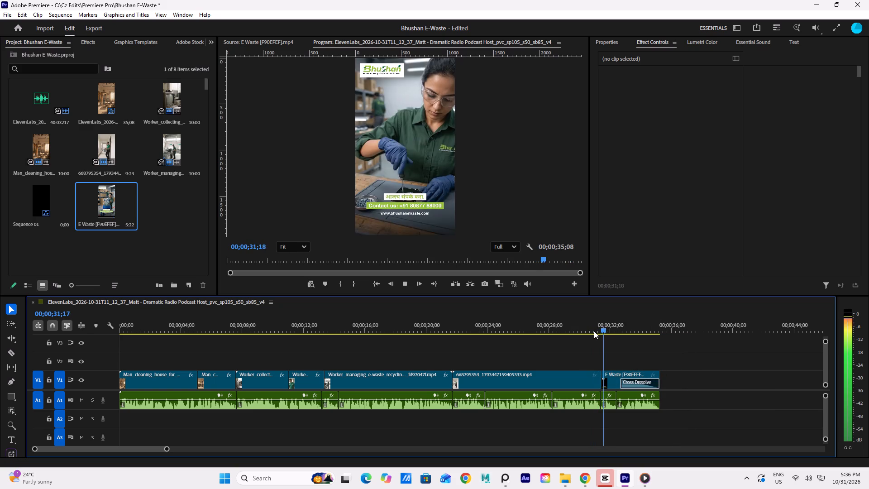
key(space)
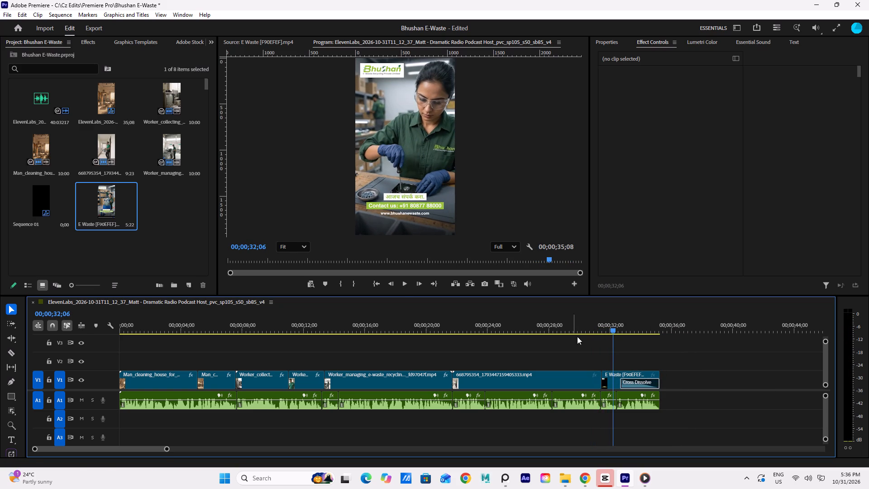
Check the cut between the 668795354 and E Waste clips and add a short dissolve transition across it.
click(587, 341)
click(589, 333)
key(space)
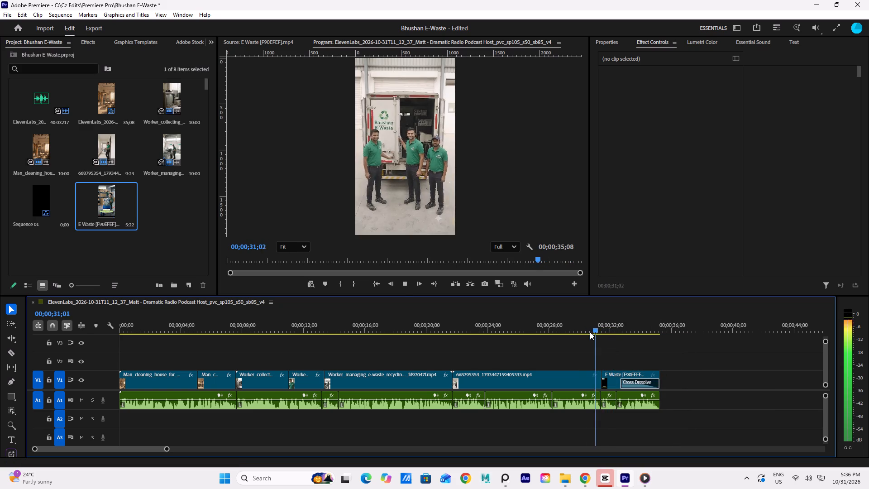
key(space)
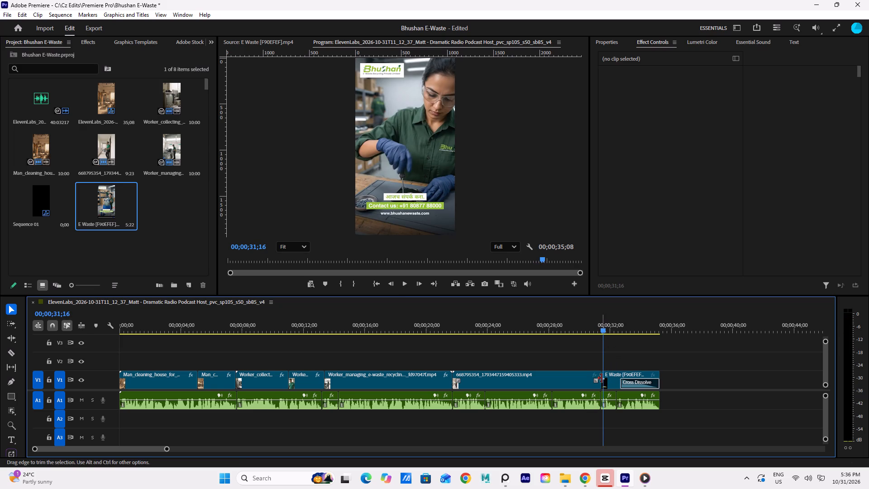
click(606, 378)
drag(606, 381, 592, 379)
drag(602, 329, 599, 334)
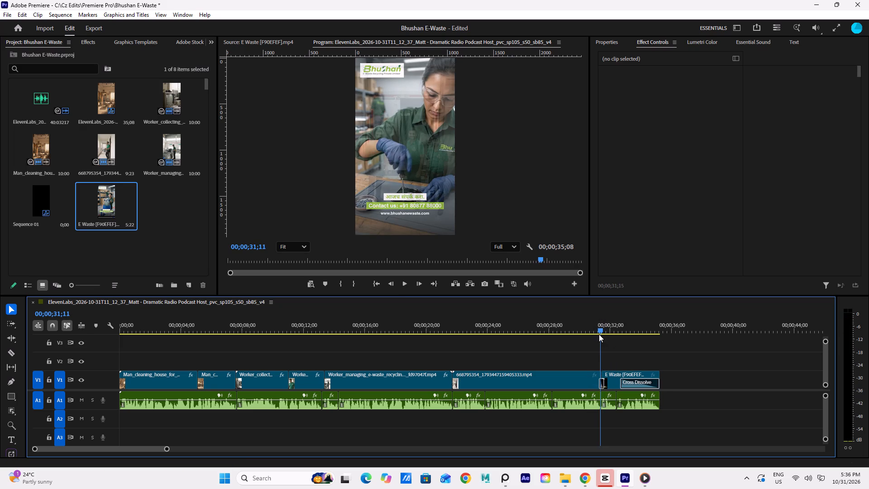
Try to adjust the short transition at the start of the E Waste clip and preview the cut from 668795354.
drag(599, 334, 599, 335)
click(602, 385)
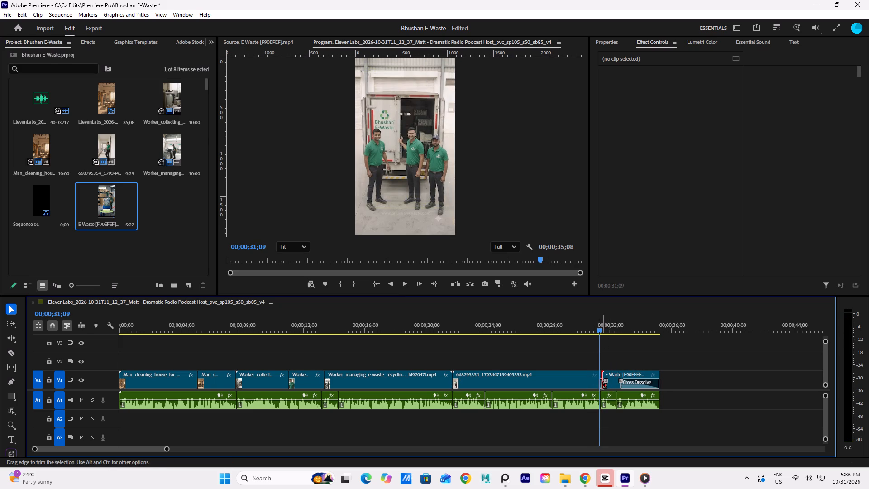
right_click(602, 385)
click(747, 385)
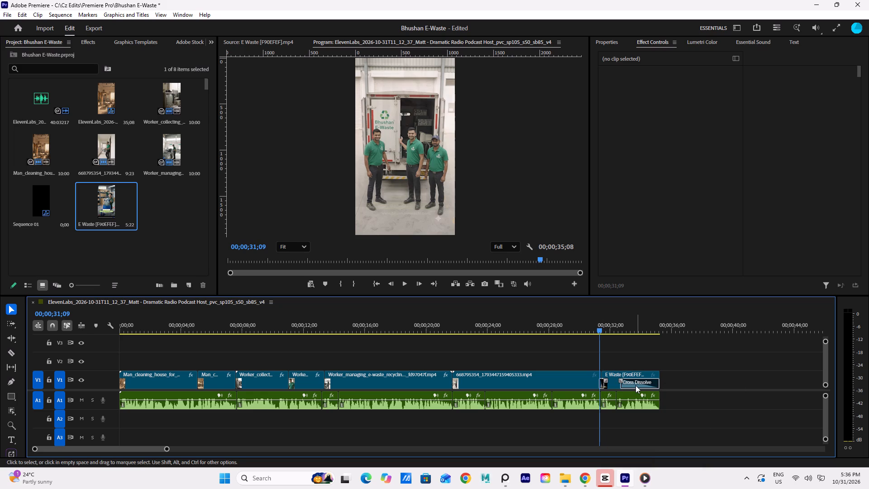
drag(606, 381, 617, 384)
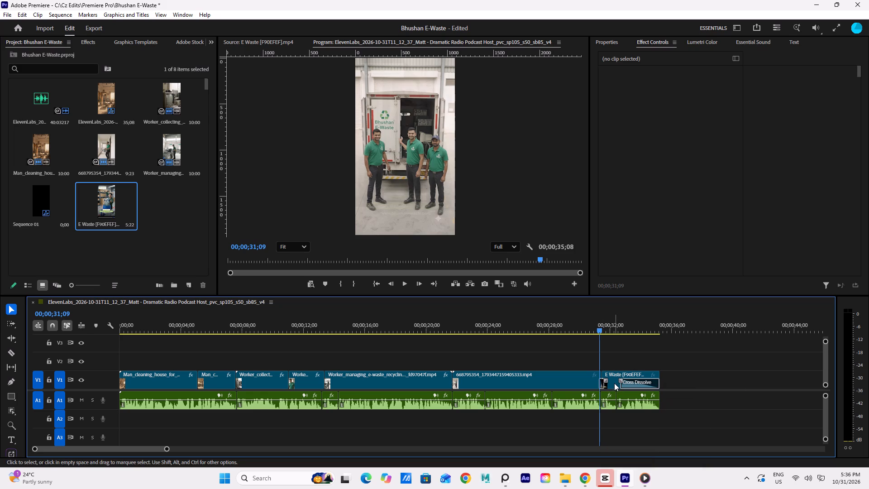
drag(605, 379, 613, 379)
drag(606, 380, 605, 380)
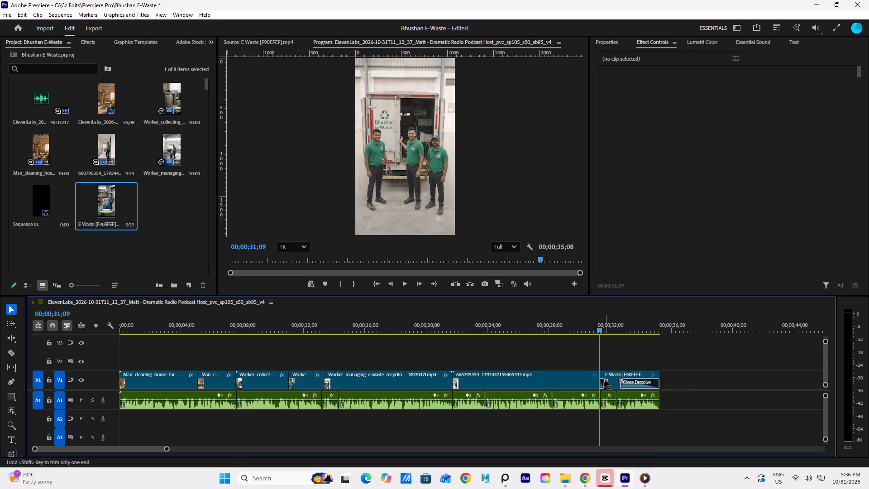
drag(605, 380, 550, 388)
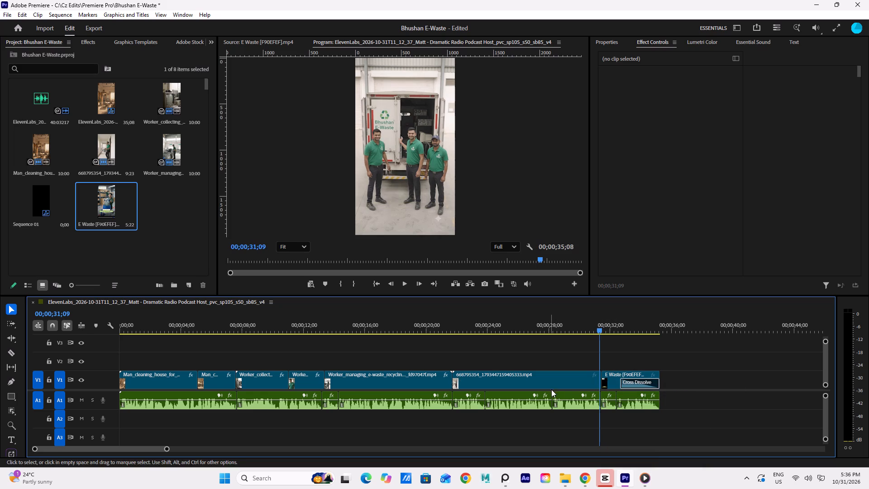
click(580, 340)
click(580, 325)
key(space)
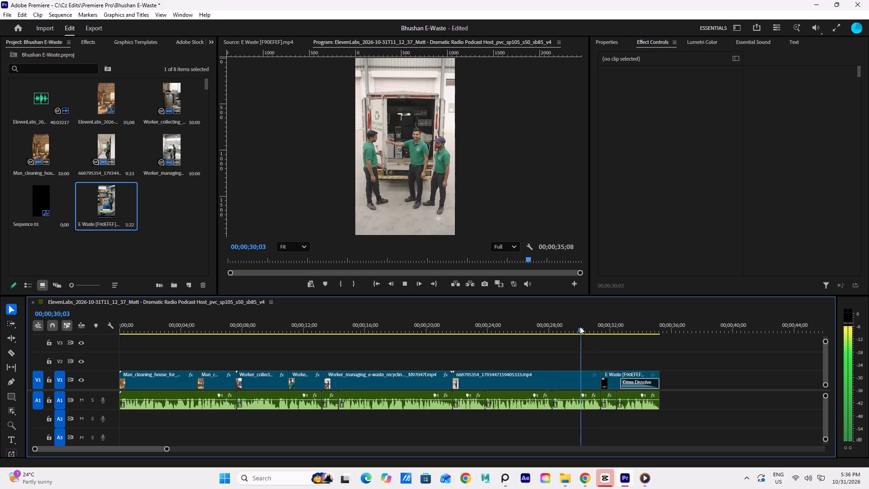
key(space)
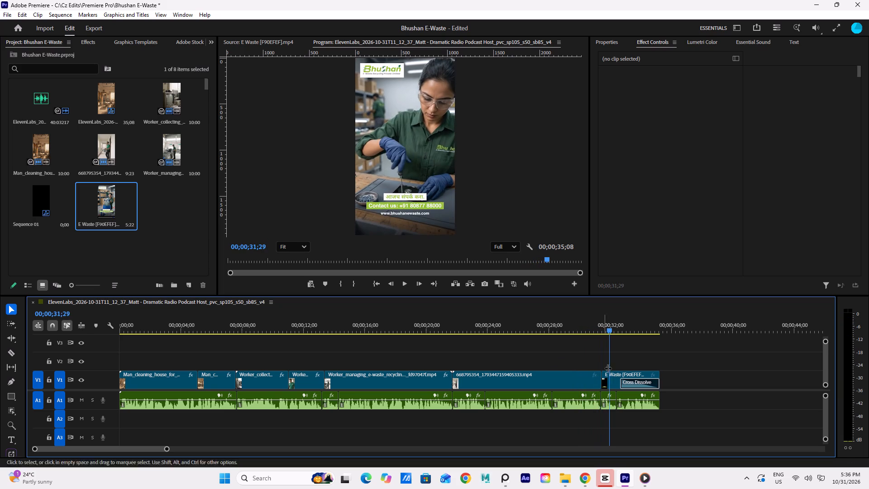
Delete the E Waste clip, together with its dissolves, from the end of track V1.
right_click(619, 374)
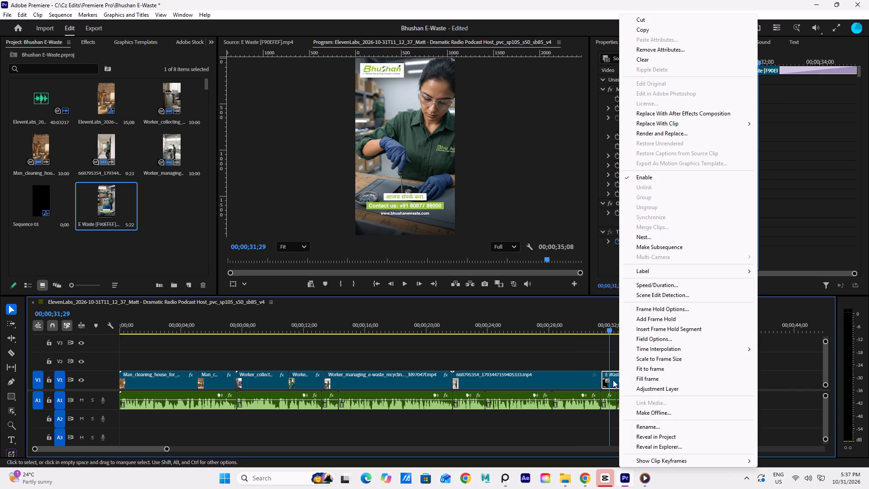
double_click(613, 380)
right_click(613, 380)
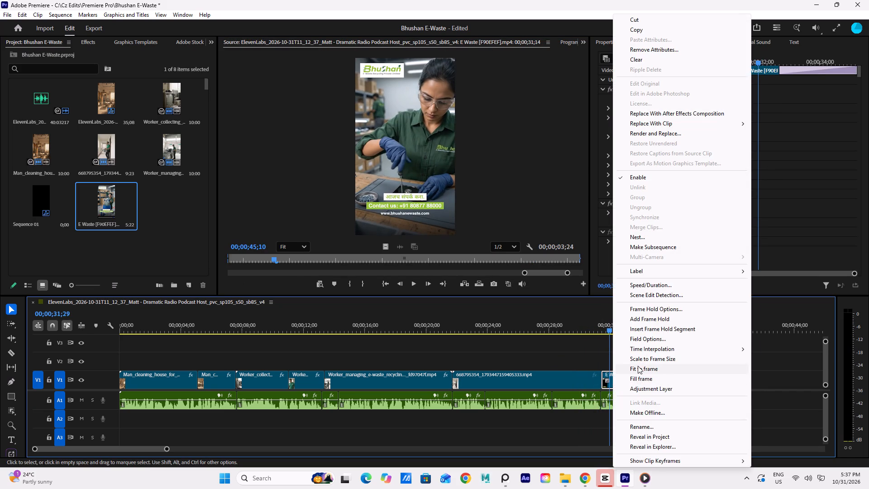
click(635, 369)
click(609, 384)
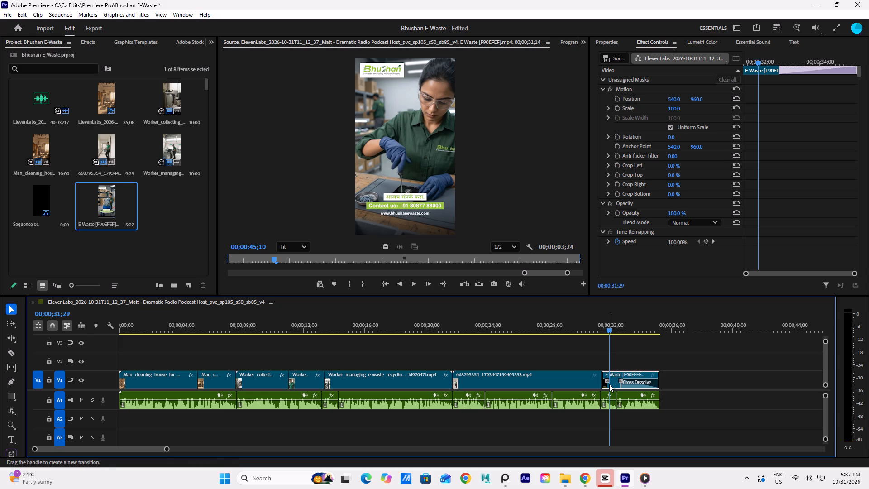
key(Delete)
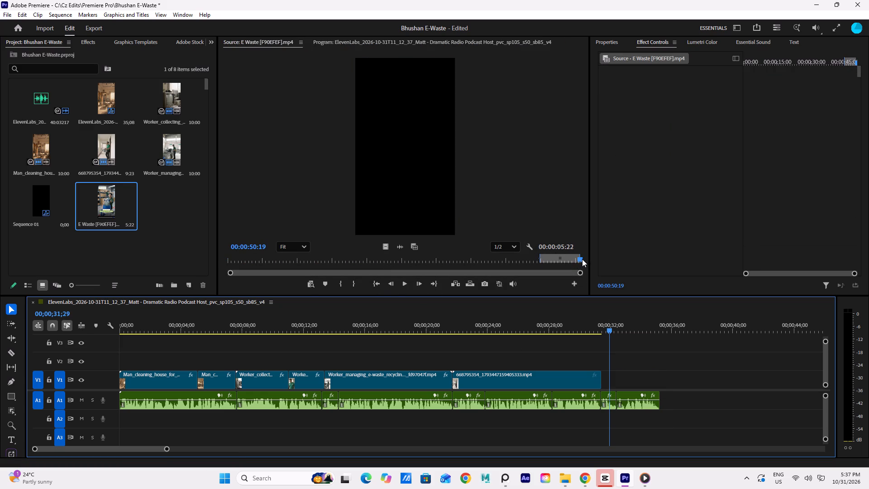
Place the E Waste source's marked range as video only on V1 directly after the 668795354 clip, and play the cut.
drag(580, 259, 541, 270)
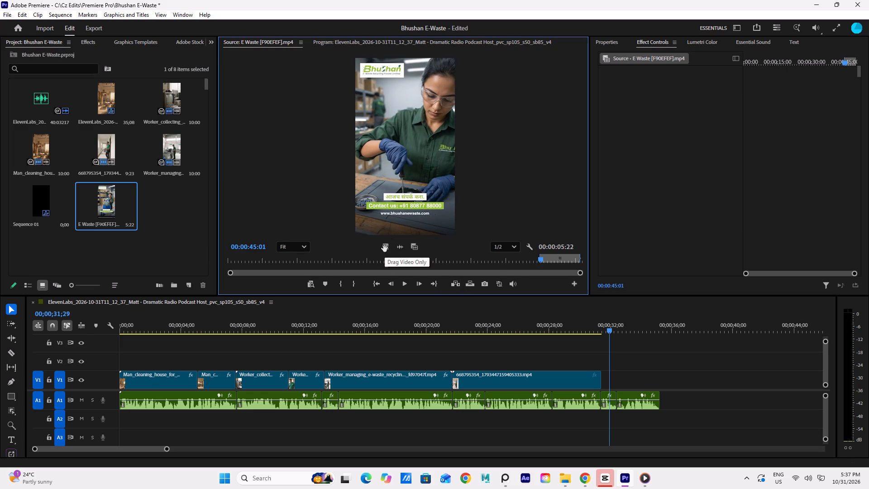
drag(385, 249, 600, 373)
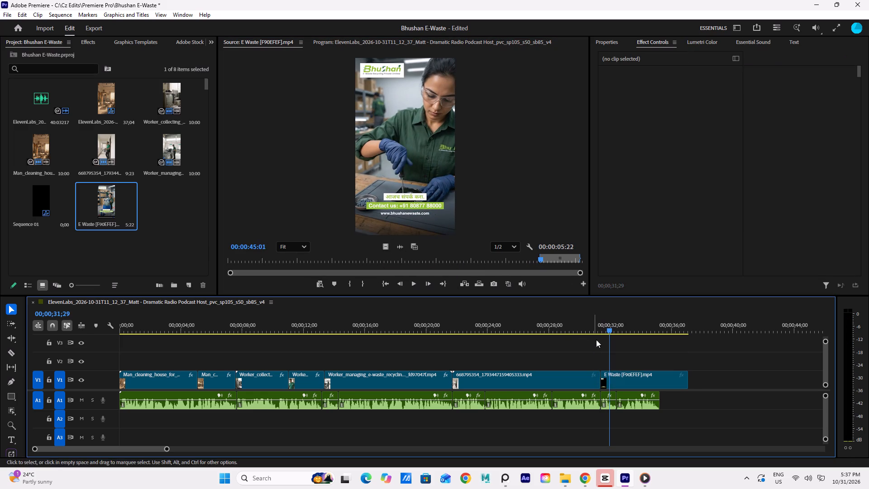
click(594, 332)
key(space)
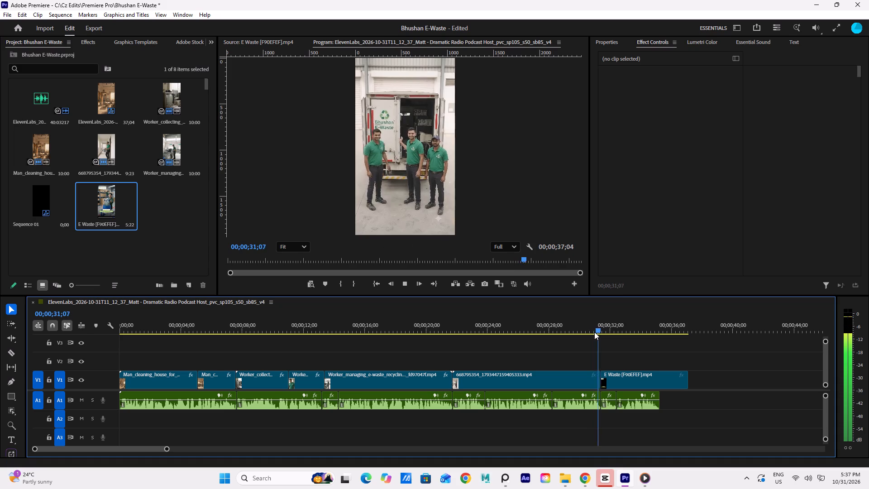
key(space)
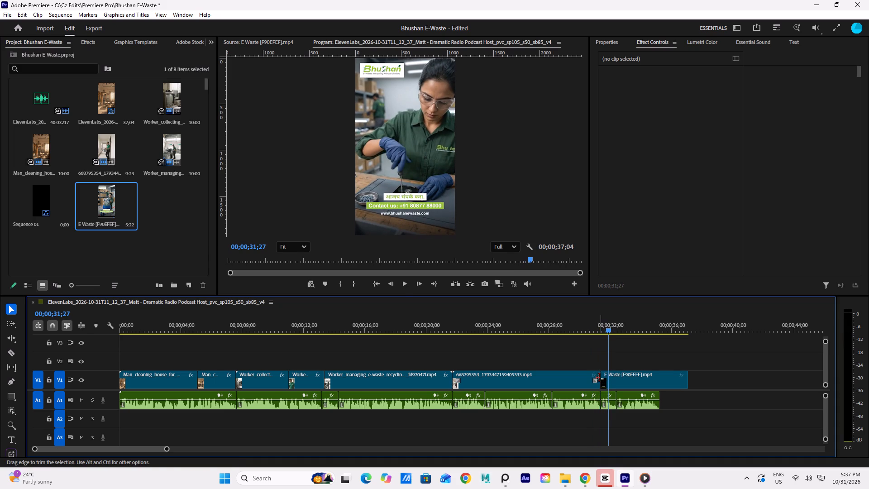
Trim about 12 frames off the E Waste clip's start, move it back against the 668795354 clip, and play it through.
drag(602, 379, 607, 383)
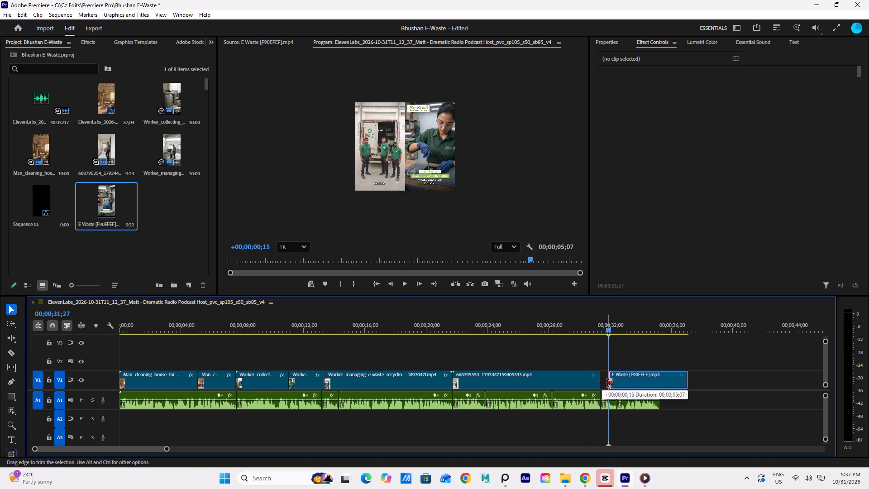
drag(607, 383, 603, 384)
drag(608, 331, 637, 353)
click(607, 379)
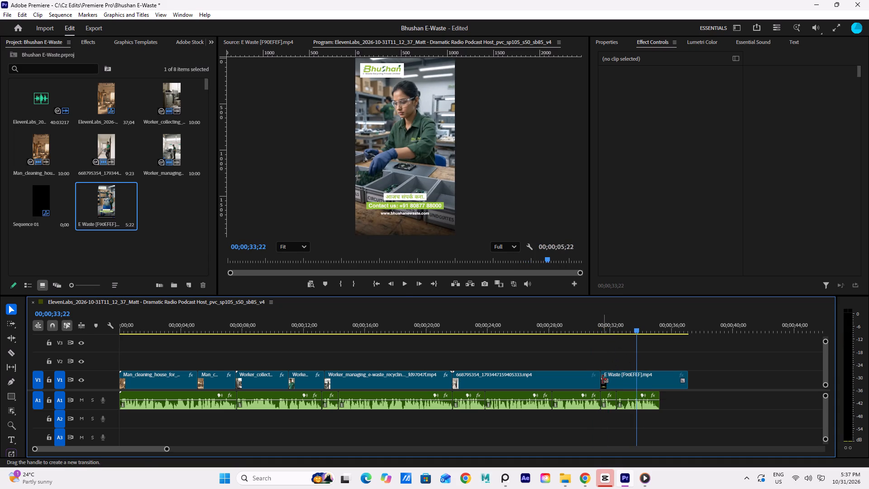
click(602, 379)
drag(602, 379, 606, 383)
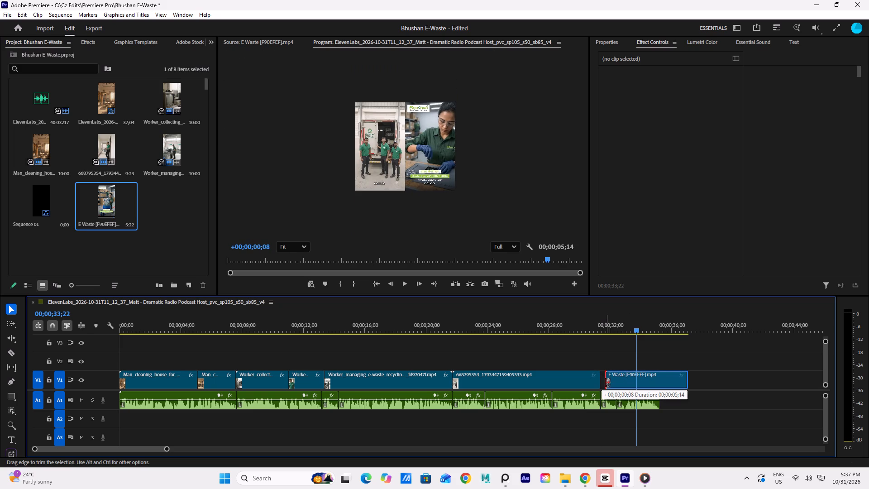
drag(606, 383, 607, 384)
drag(624, 383, 620, 383)
click(596, 330)
key(space)
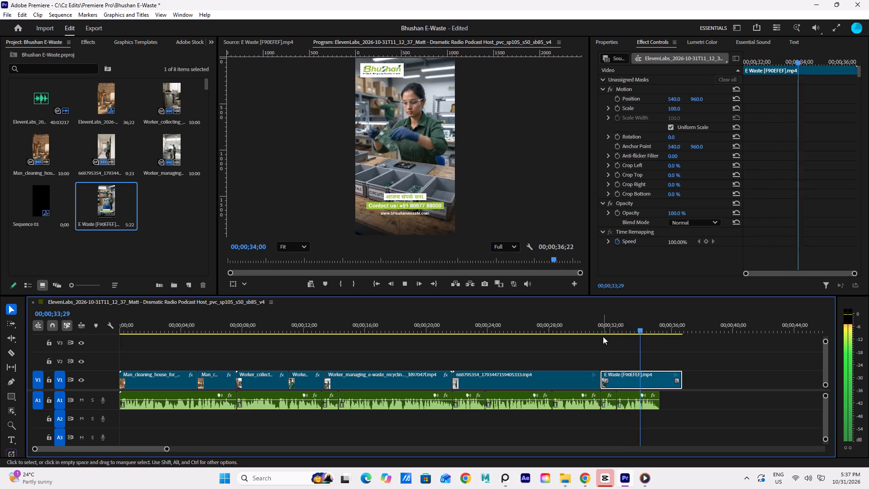
key(space)
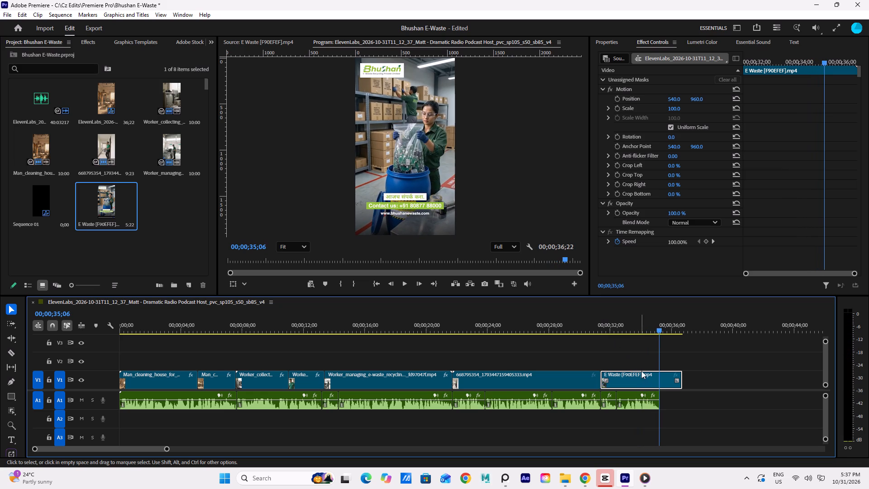
Trim the E Waste clip's end back toward the end of the voiceover.
drag(682, 381, 679, 381)
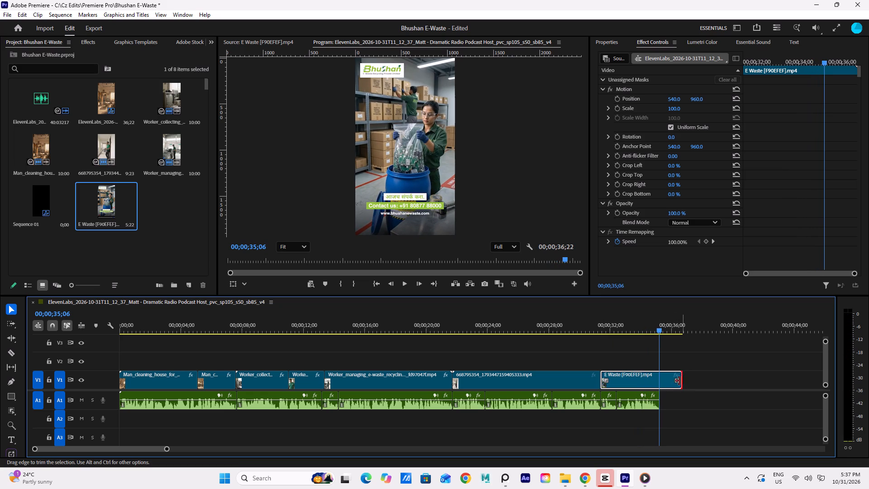
Trim the E Waste clip's end on V1 to the playhead at 00;00;35;06, level with the end of the voiceover.
drag(679, 381, 660, 383)
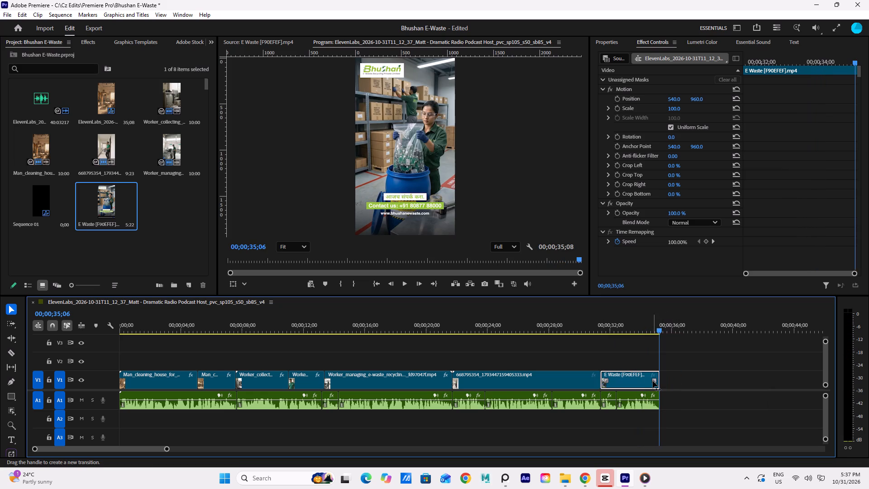
Add a closing Cross Dissolve of nearly two seconds to the E Waste clip's end and play the ending.
drag(653, 381, 631, 384)
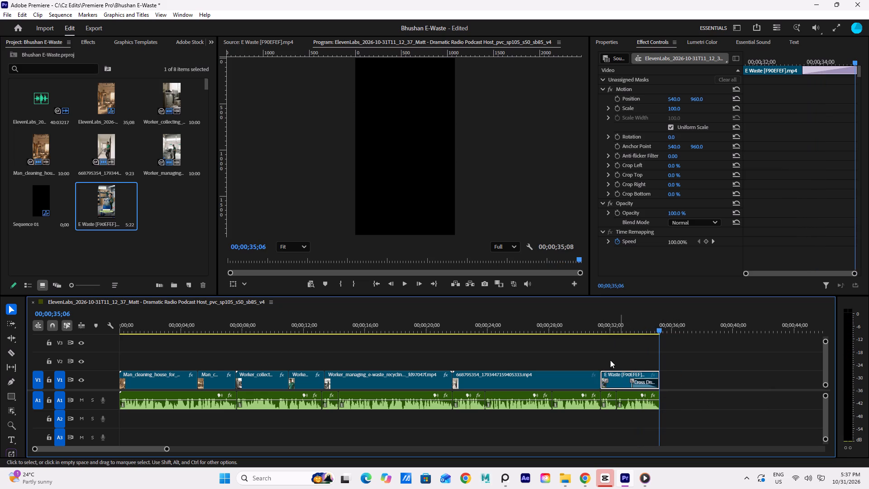
click(593, 332)
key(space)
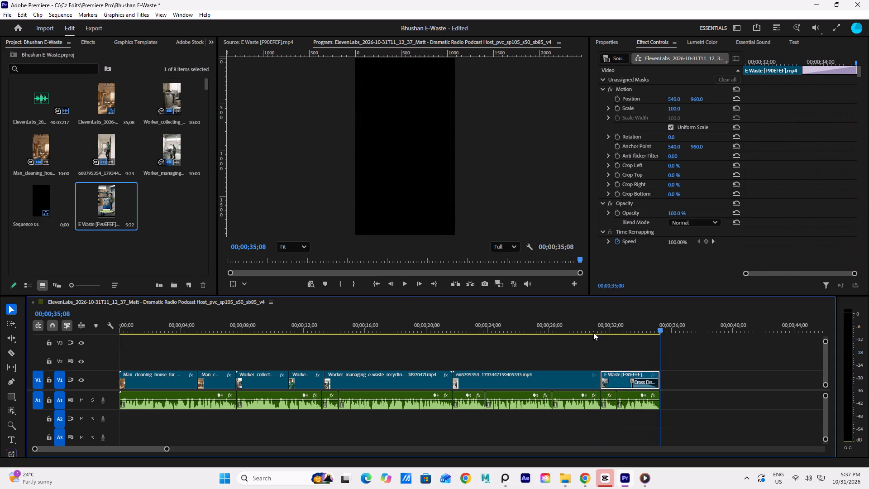
Play the sequence from the beginning to review the edit, with no clip selected.
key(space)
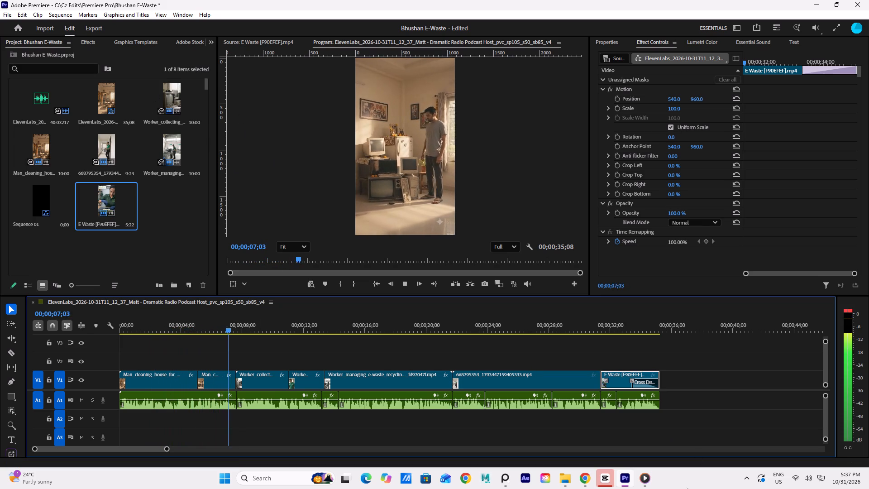
click(742, 397)
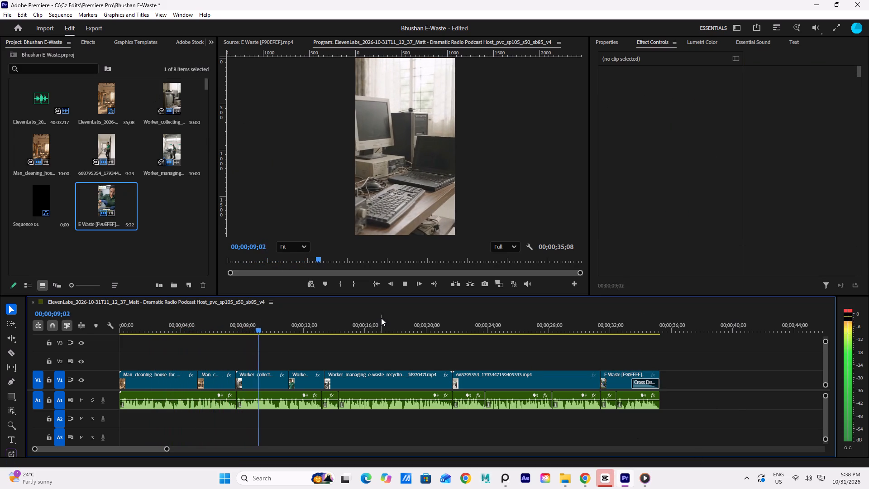
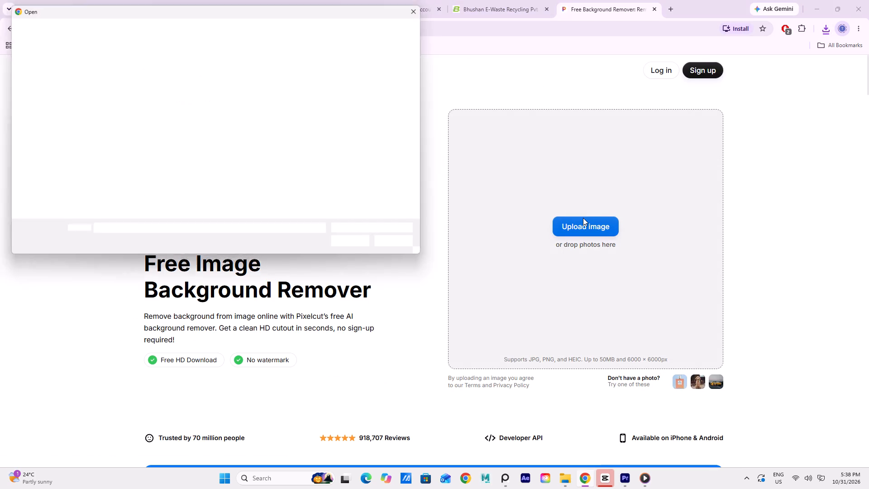
Upload the Bhushan logo from Downloads to the background remover and download the cutout at preview resolution, 759×215.
click(26, 108)
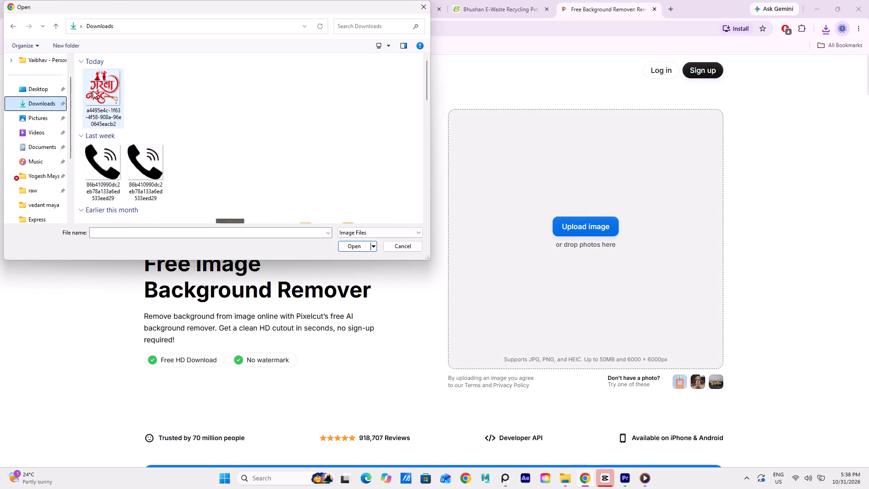
double_click(107, 93)
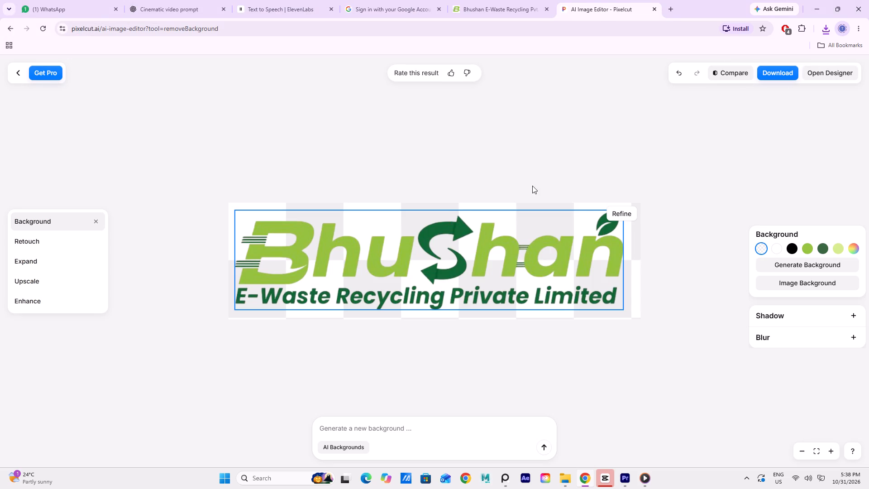
click(775, 76)
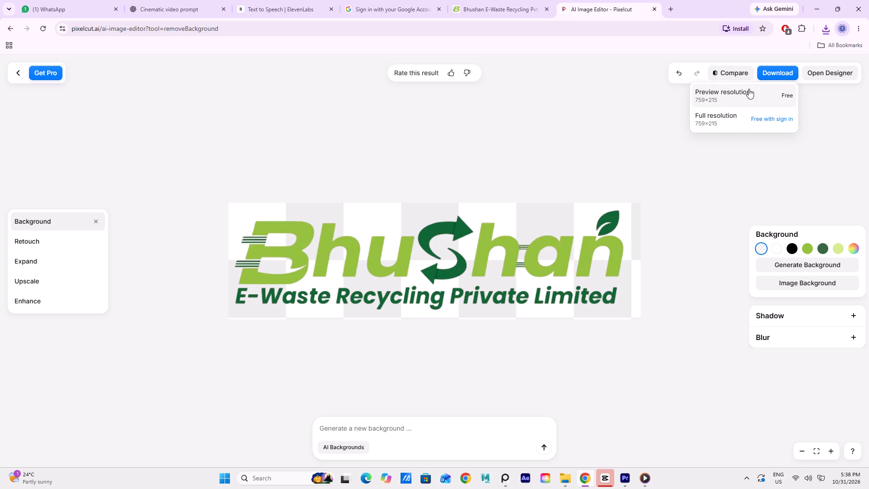
click(746, 91)
Switch to Premiere, return the playhead to the sequence start, and import the logo (1) image from Downloads.
click(537, 0)
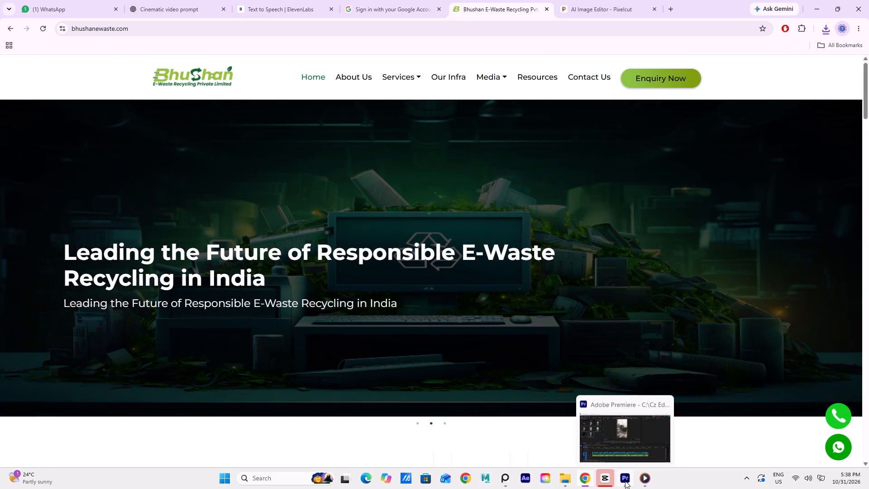
click(625, 481)
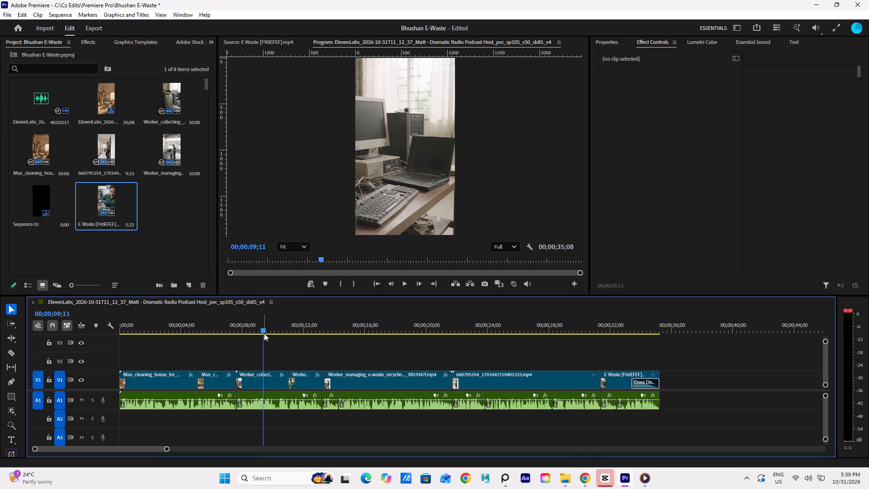
drag(264, 333, 77, 343)
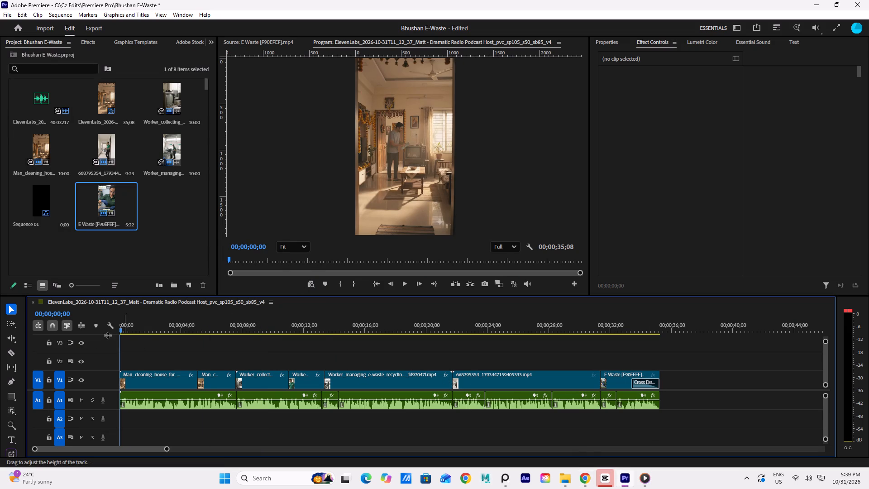
drag(120, 330, 110, 344)
drag(174, 216, 179, 218)
double_click(179, 218)
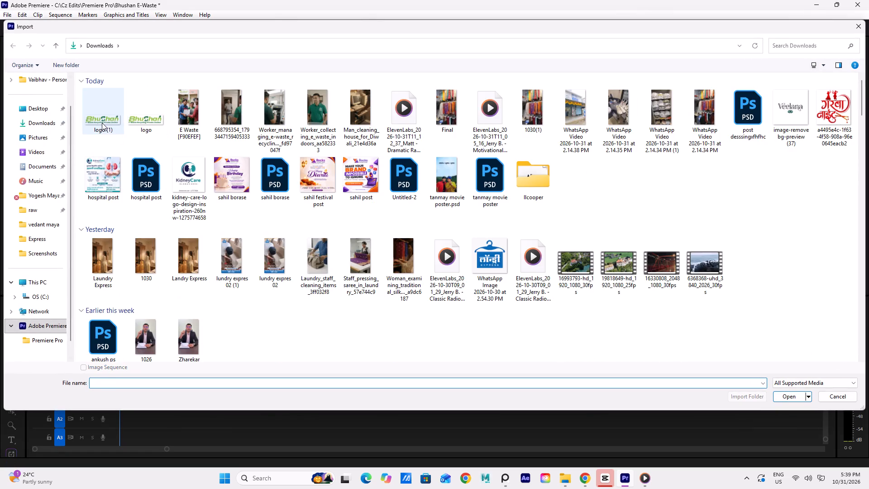
double_click(102, 123)
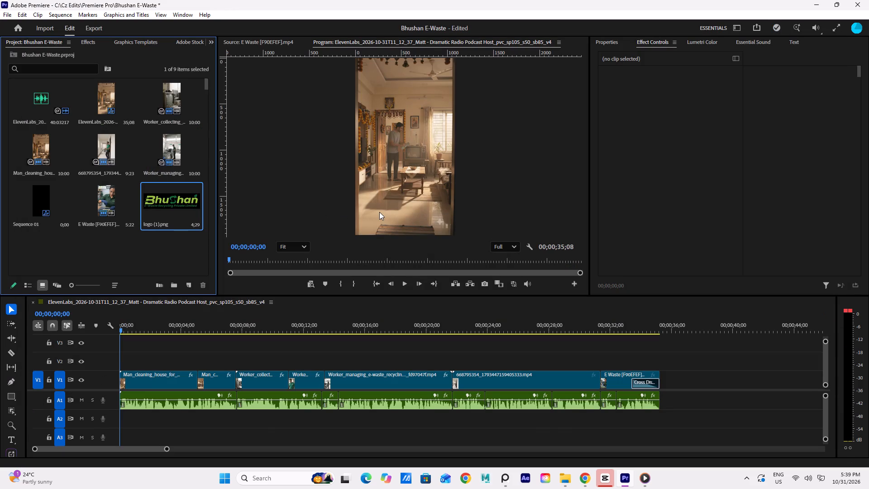
Place logo (1).png on track V2 at the start of the sequence.
drag(170, 199, 178, 302)
drag(178, 302, 119, 357)
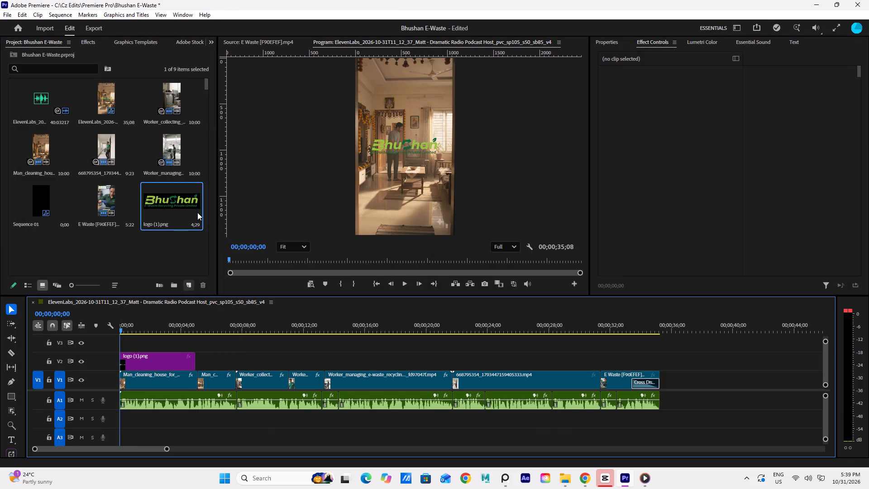
Scale the logo clip on V2 down to 54.
click(157, 364)
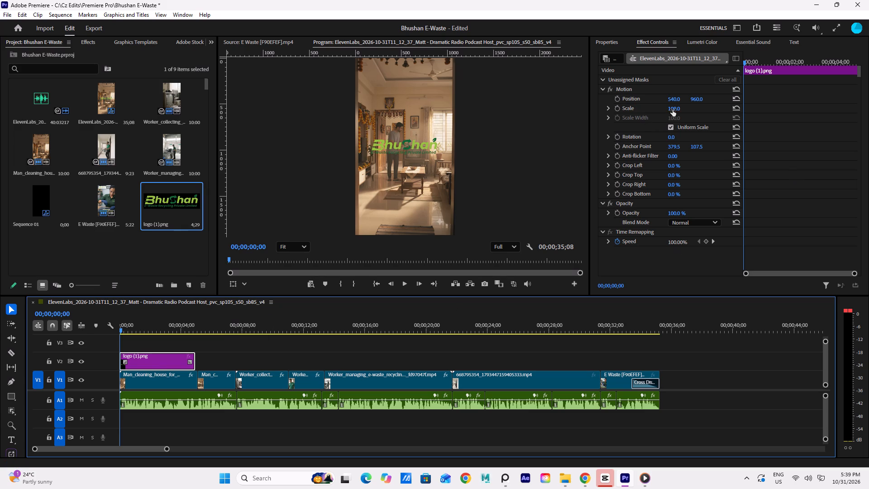
drag(673, 109, 657, 113)
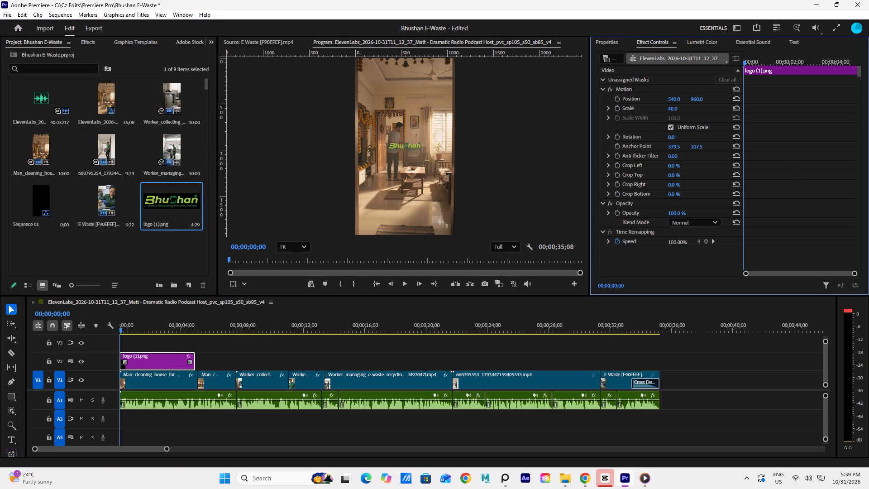
drag(657, 113, 658, 113)
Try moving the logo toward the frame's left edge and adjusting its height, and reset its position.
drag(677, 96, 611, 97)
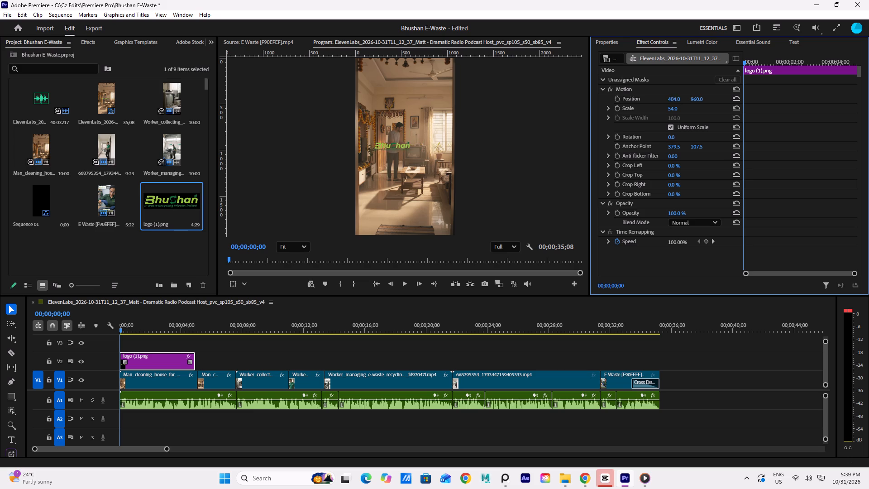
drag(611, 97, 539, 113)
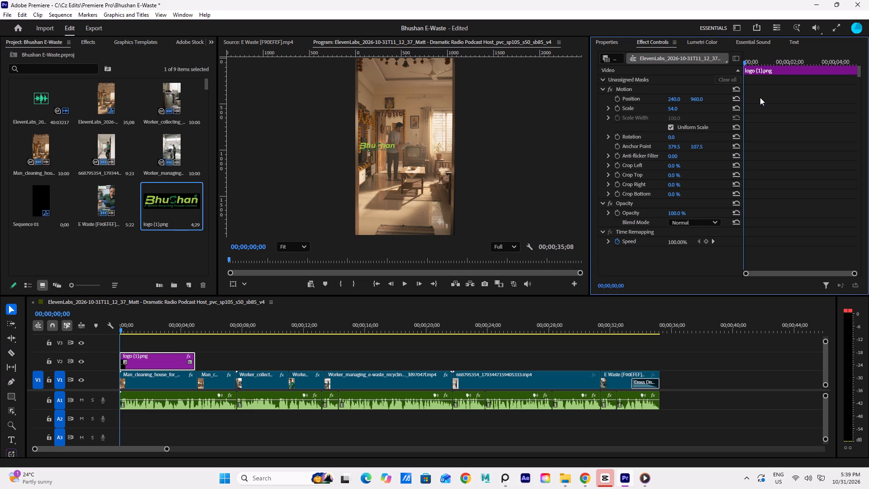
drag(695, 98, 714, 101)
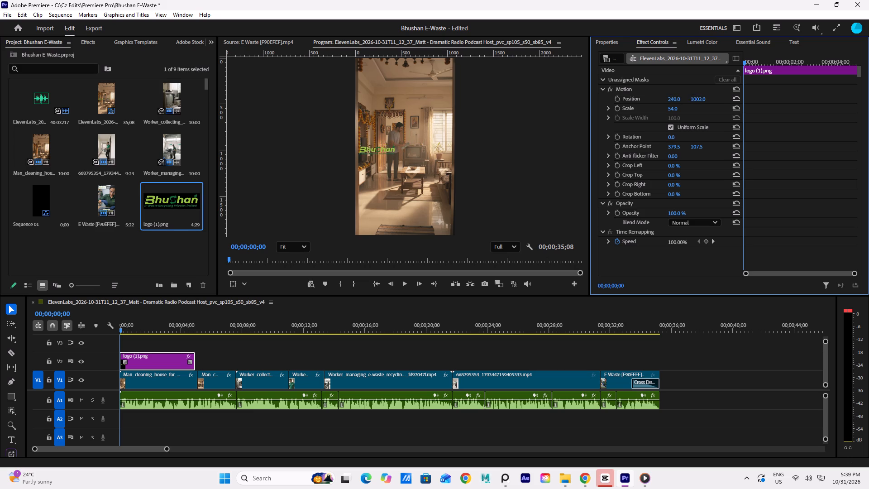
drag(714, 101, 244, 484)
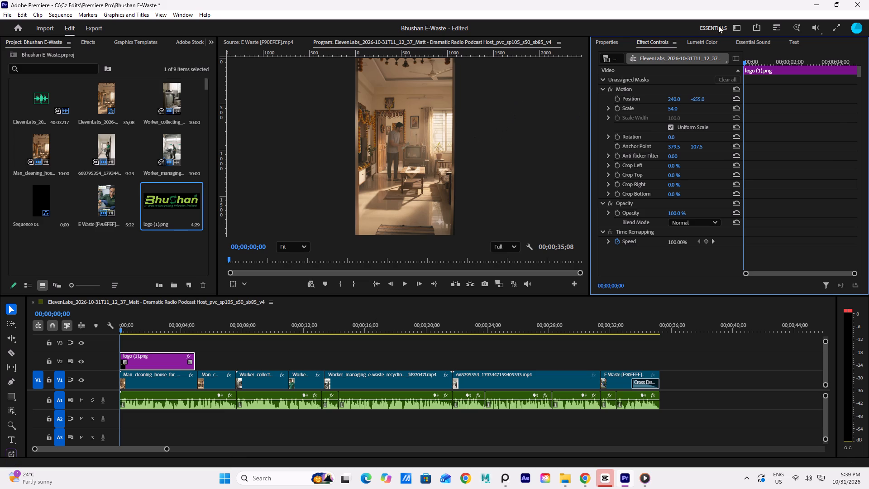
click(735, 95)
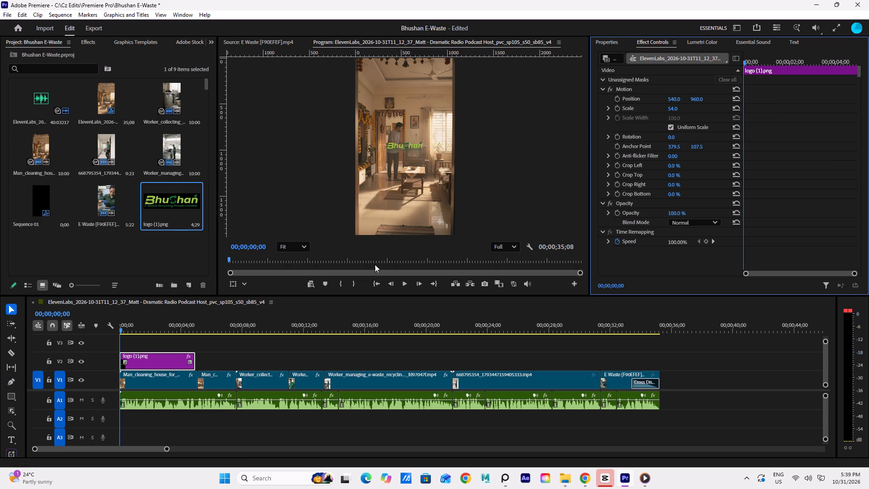
Add the Safe Margins control to the Program monitor and turn the safe margins on.
click(573, 284)
drag(368, 217, 368, 217)
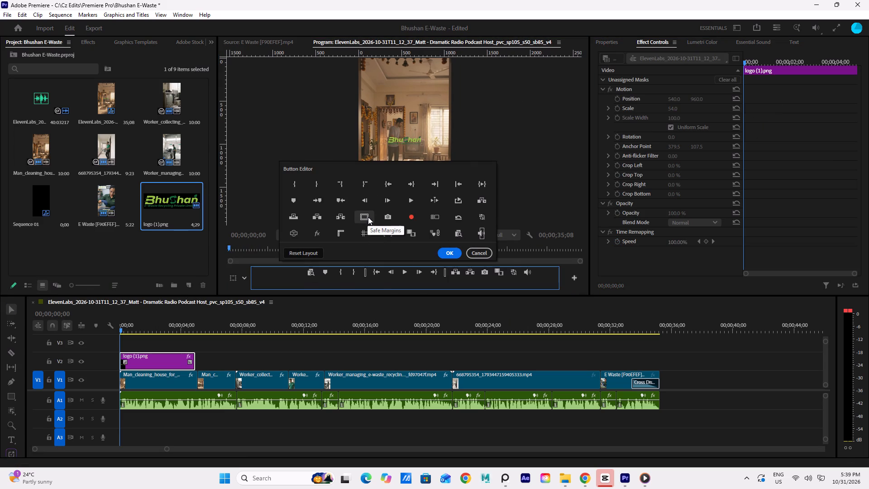
drag(368, 217, 390, 280)
click(448, 252)
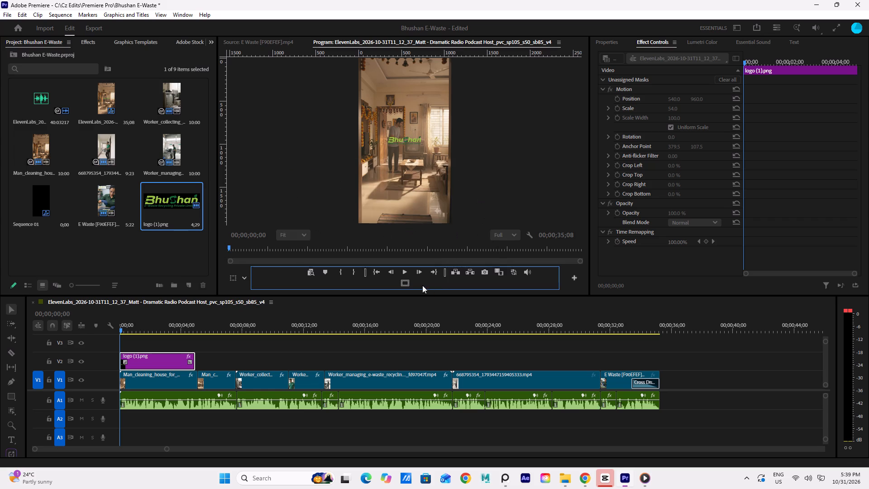
click(403, 285)
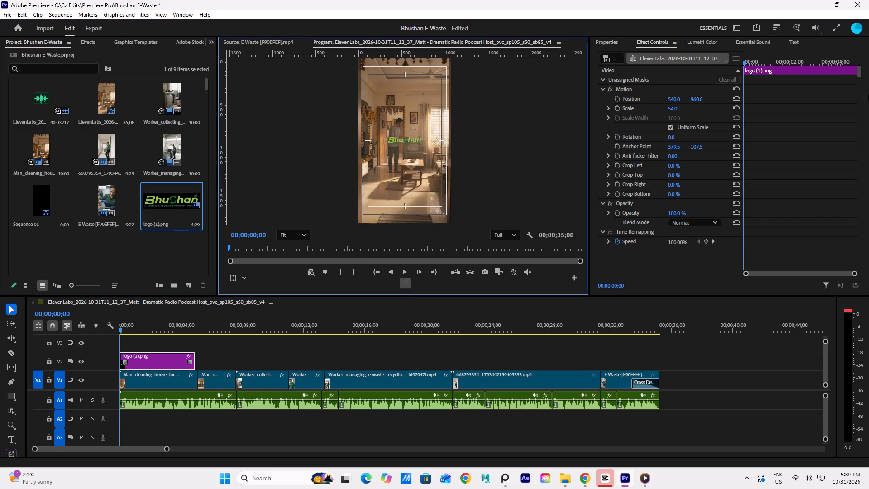
Move the logo to position 272, 154 in the frame's upper-left corner using the safe margins, and hide the margins.
drag(671, 98, 550, 99)
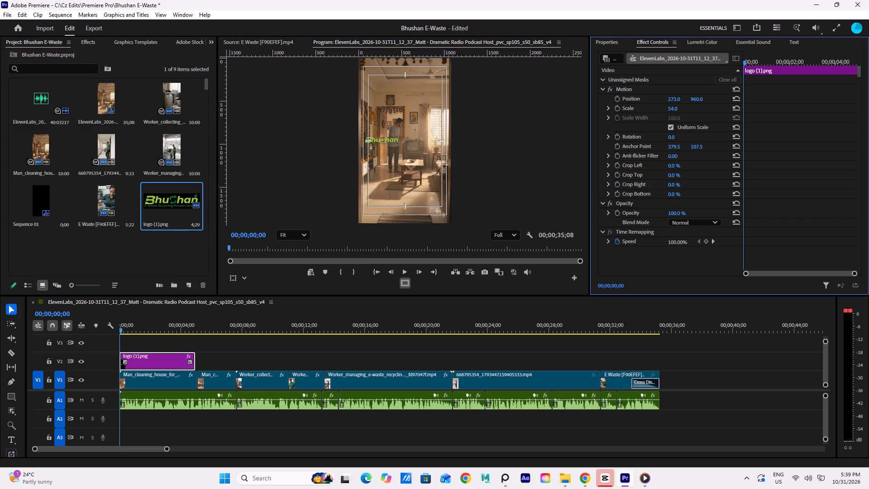
drag(550, 99, 545, 93)
drag(700, 99, 624, 98)
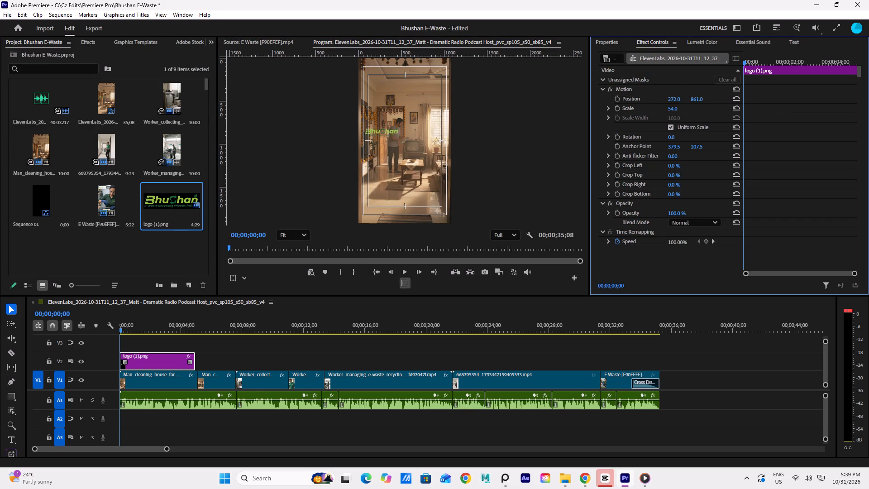
drag(624, 98, 335, 132)
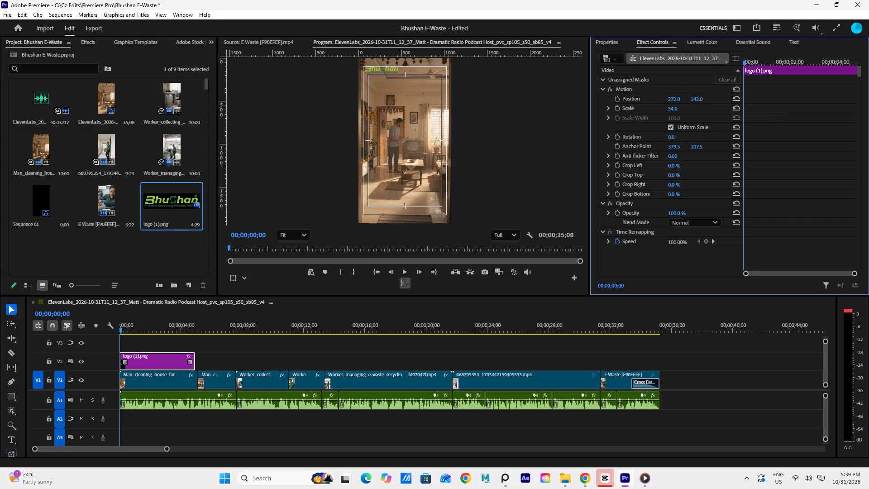
drag(335, 132, 335, 132)
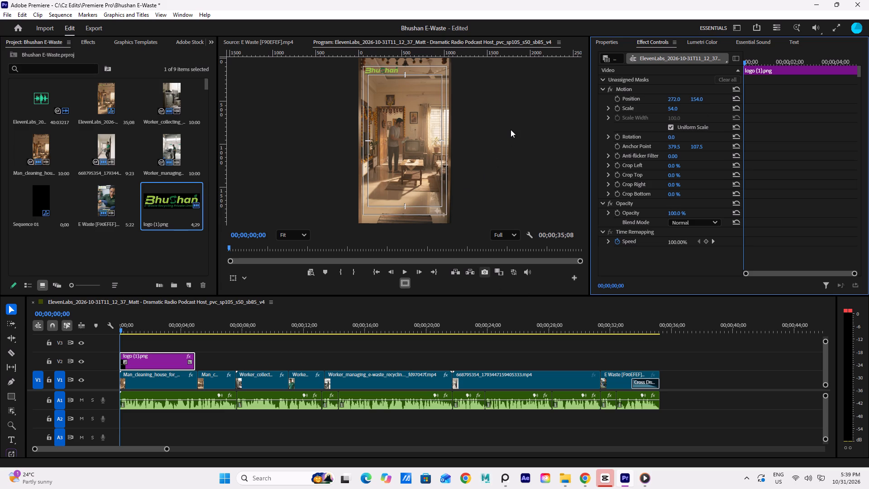
click(408, 285)
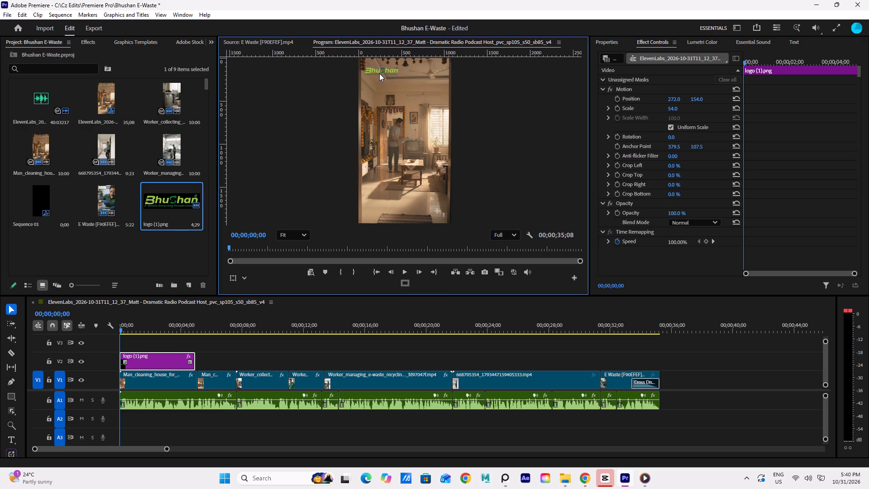
Raise the logo slightly by setting its vertical position to 120.
click(379, 72)
click(167, 360)
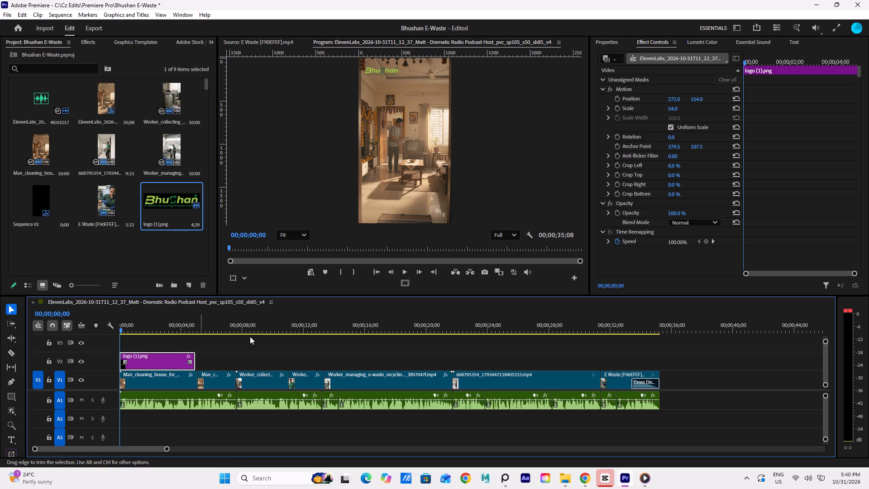
drag(695, 99, 699, 99)
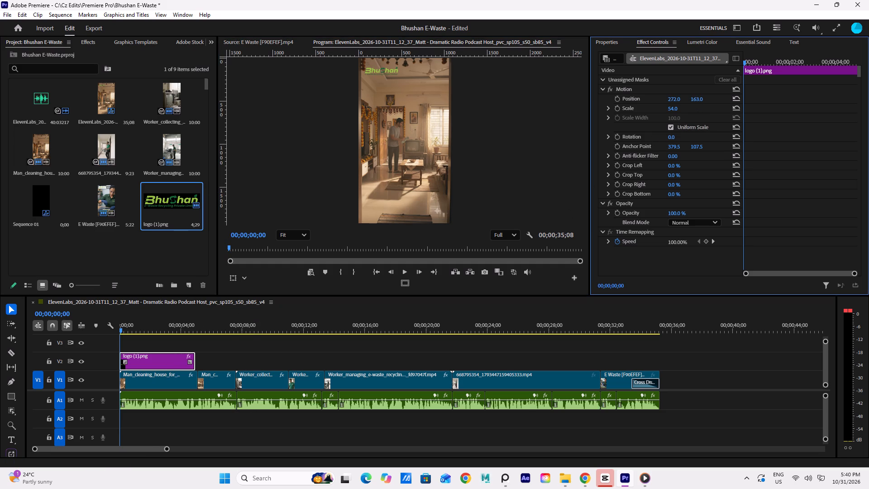
drag(699, 99, 675, 89)
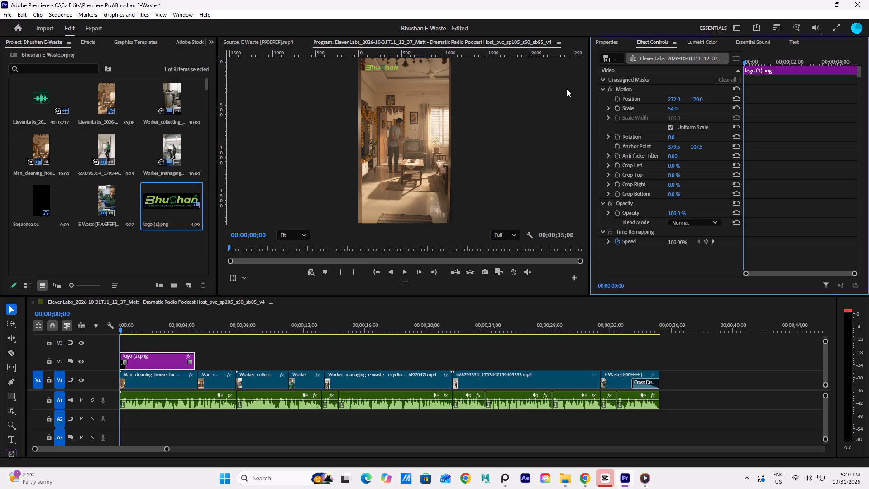
Change the workspace layout to Vertical and open the Graphics Templates.
click(740, 28)
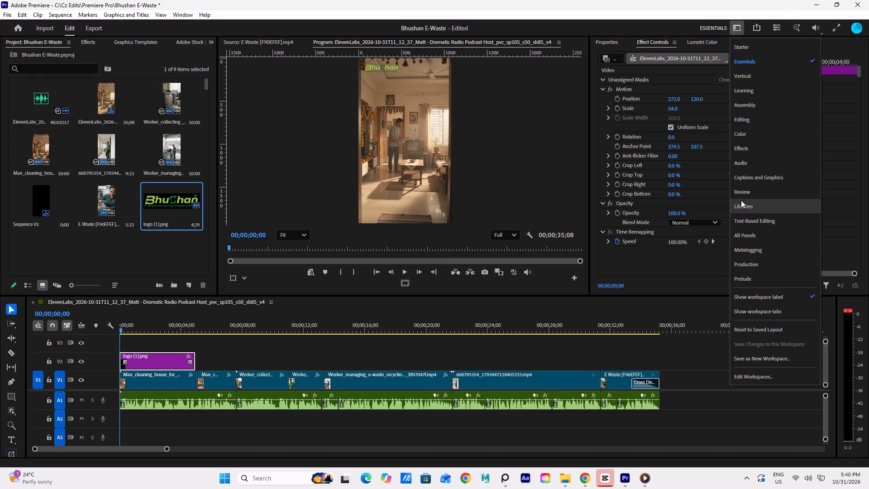
click(732, 75)
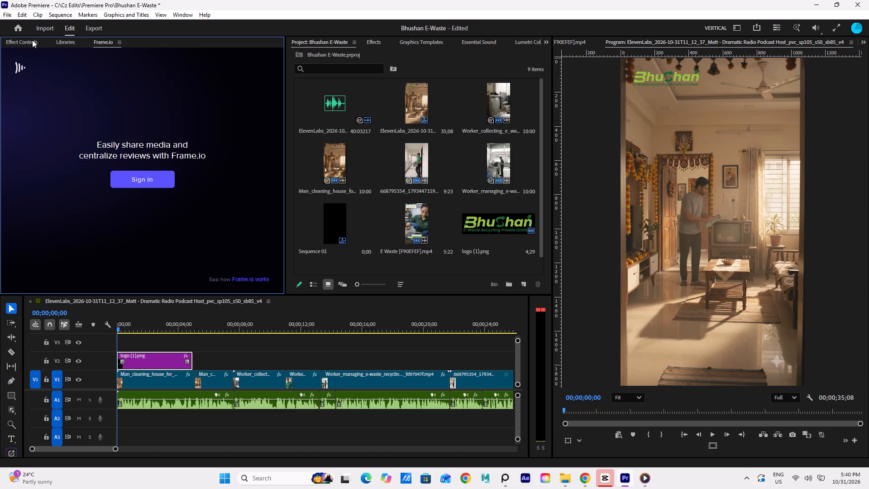
scroll(25, 44, up, 8)
click(425, 38)
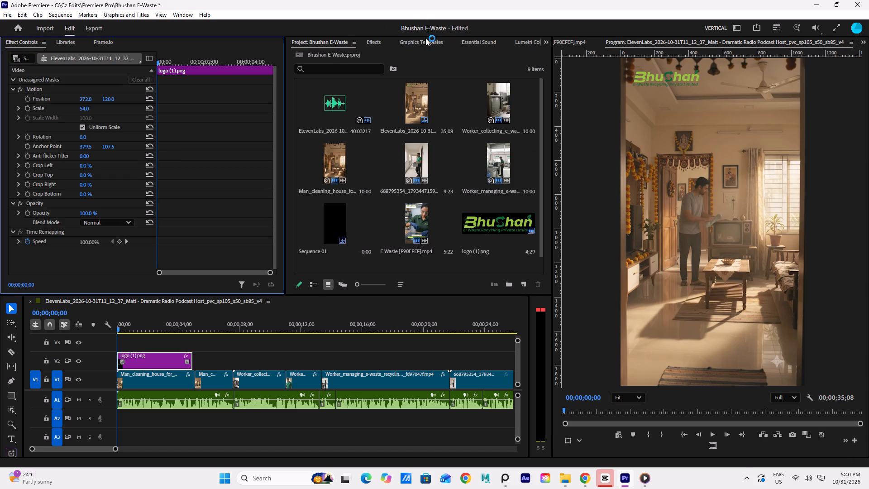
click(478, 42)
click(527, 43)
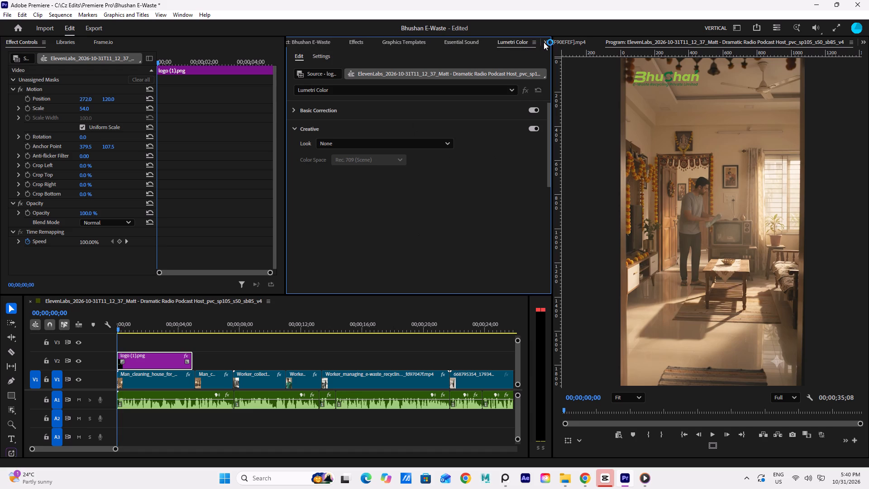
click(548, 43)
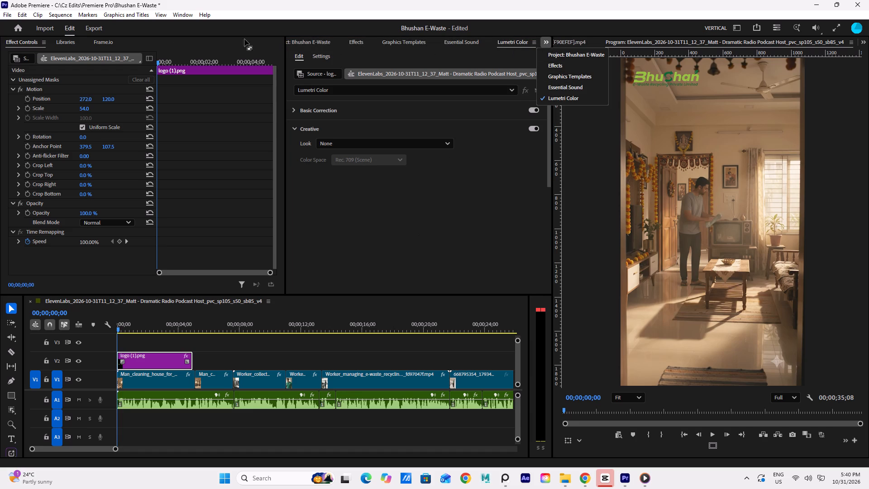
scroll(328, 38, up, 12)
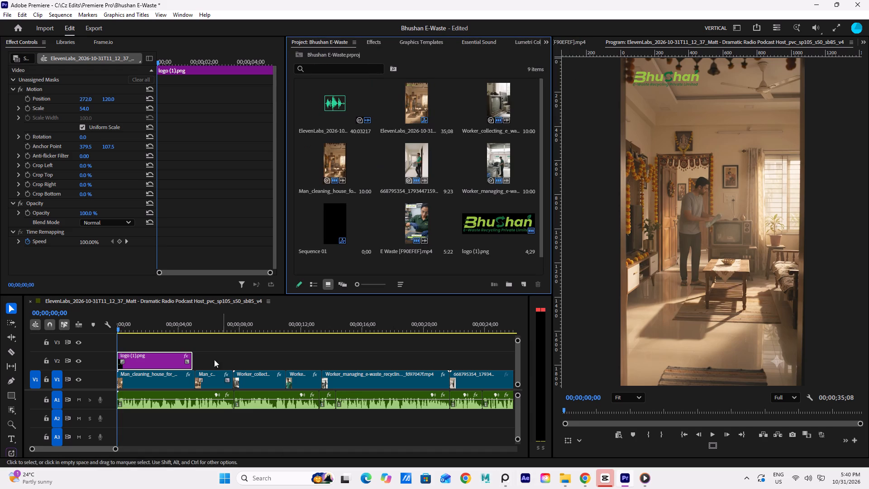
Extend the logo clip on V2 so it ends where the closing E Waste clip begins.
drag(193, 360, 541, 417)
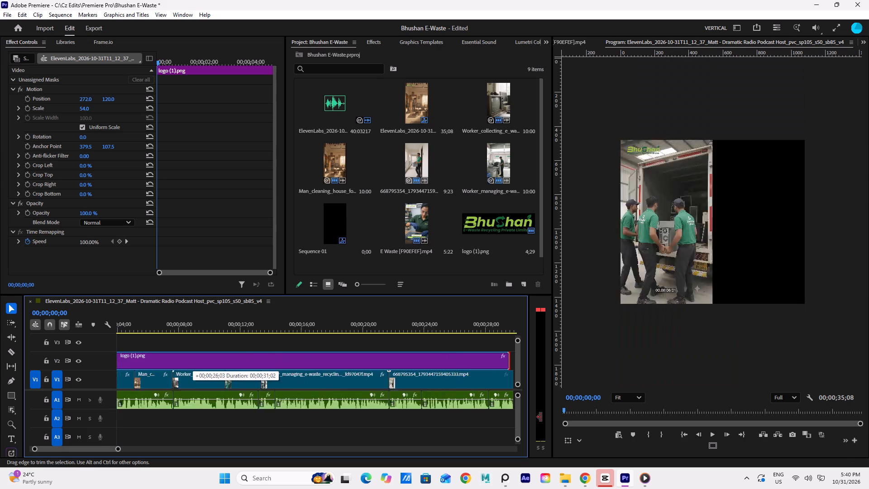
drag(541, 417, 253, 386)
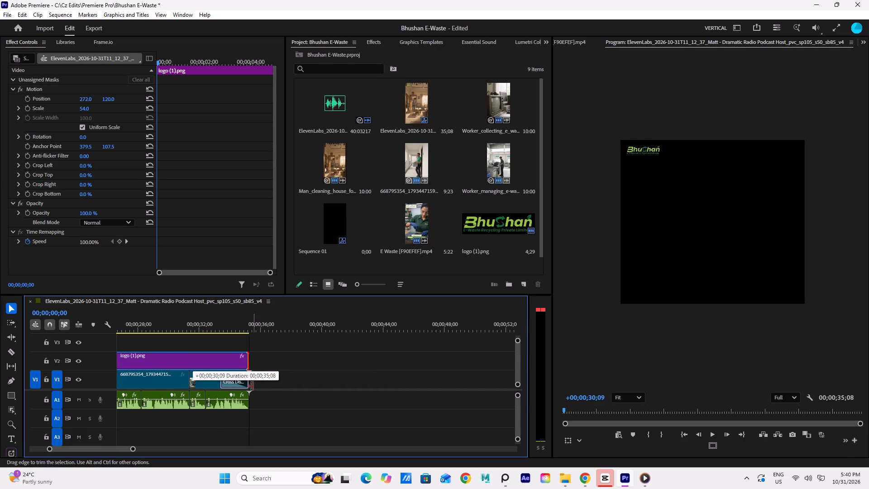
drag(253, 386, 199, 385)
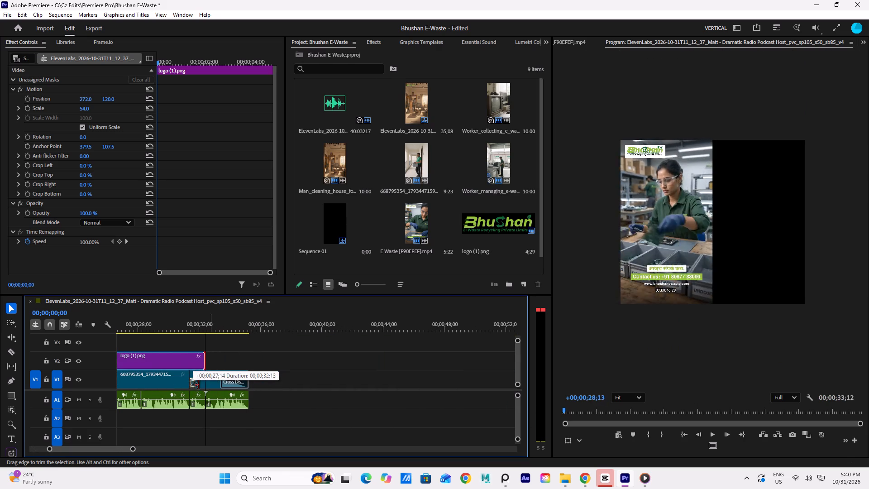
drag(199, 385, 191, 385)
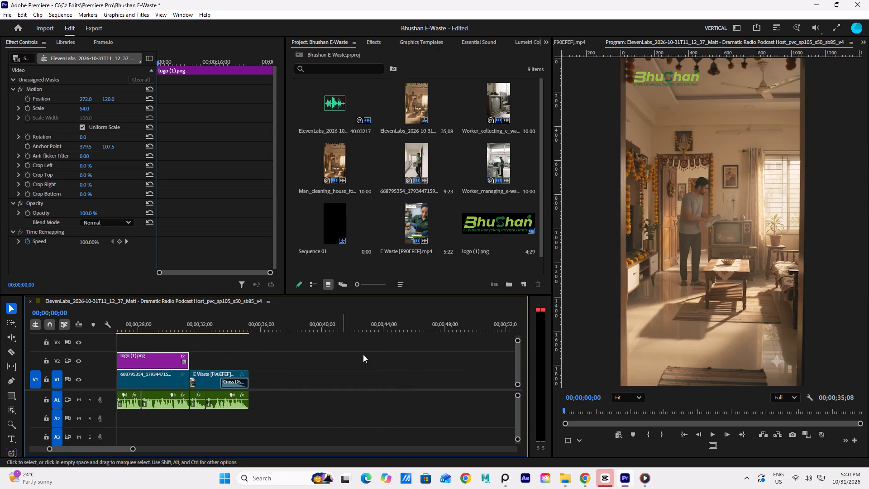
Play the sequence from its beginning to review the extended logo overlay.
drag(115, 446, 42, 449)
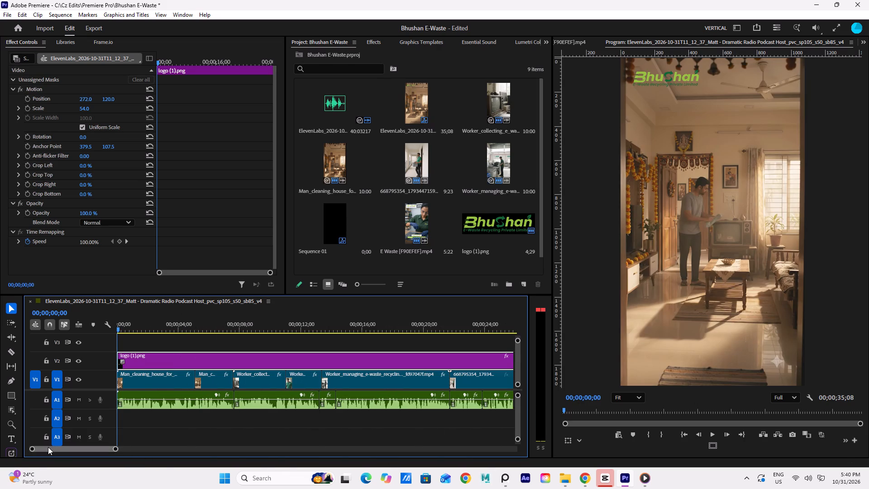
key(Return)
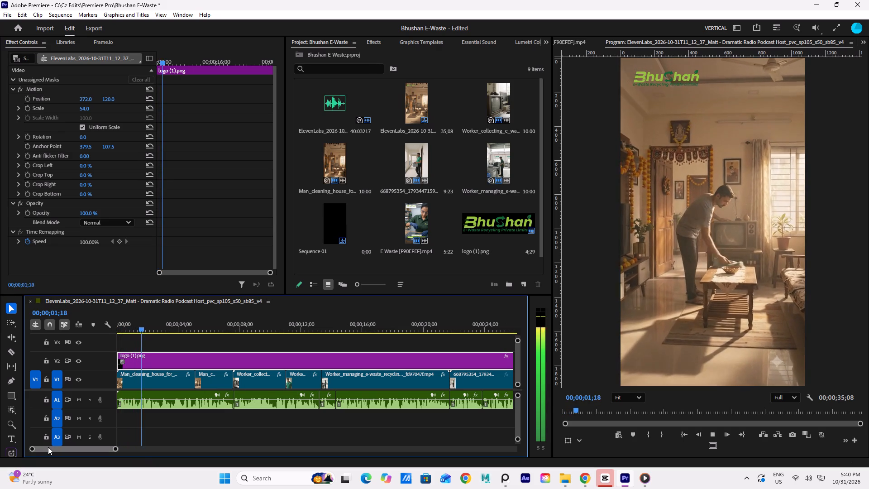
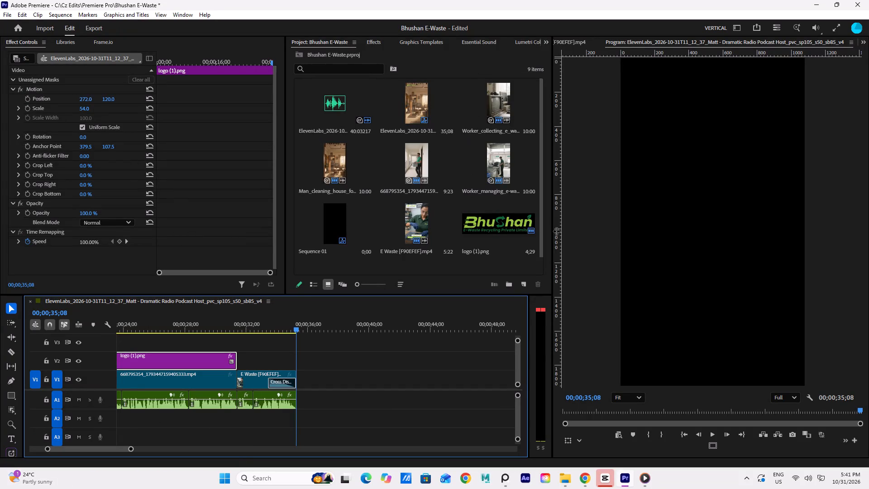
Open the sequence's export settings and browse for the output location to the Cz Edits folder on drive C.
click(96, 24)
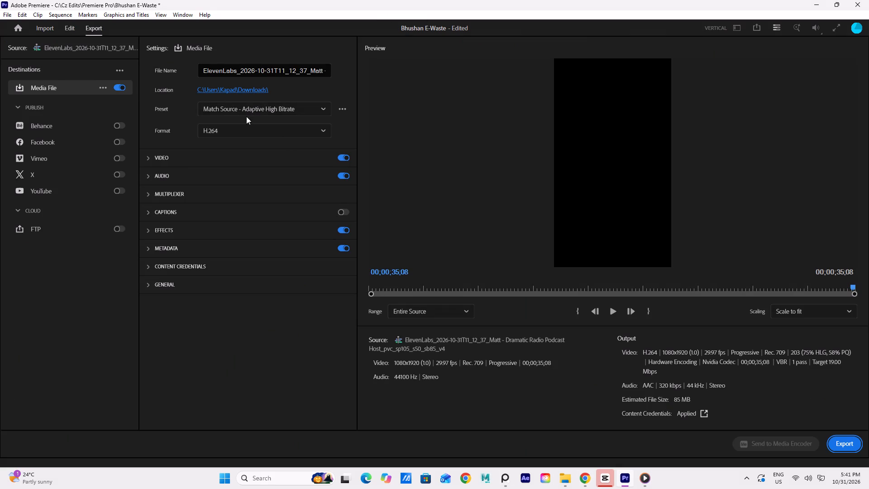
click(263, 89)
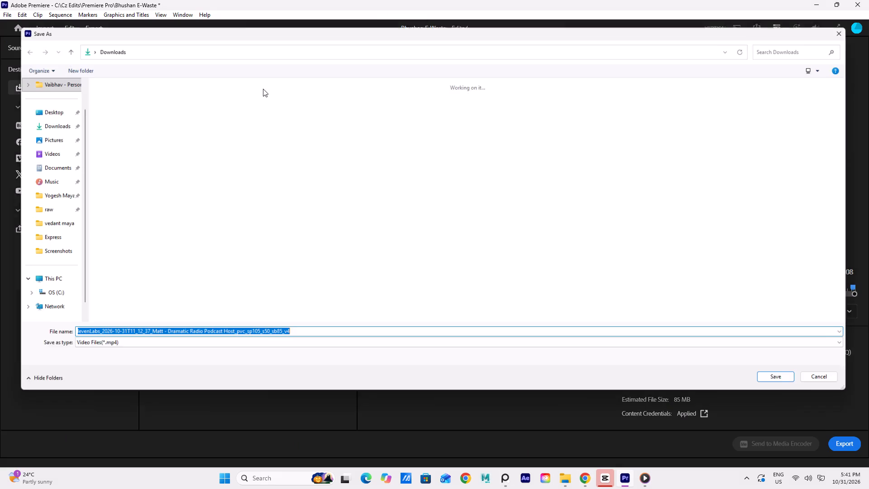
scroll(27, 252, down, 3)
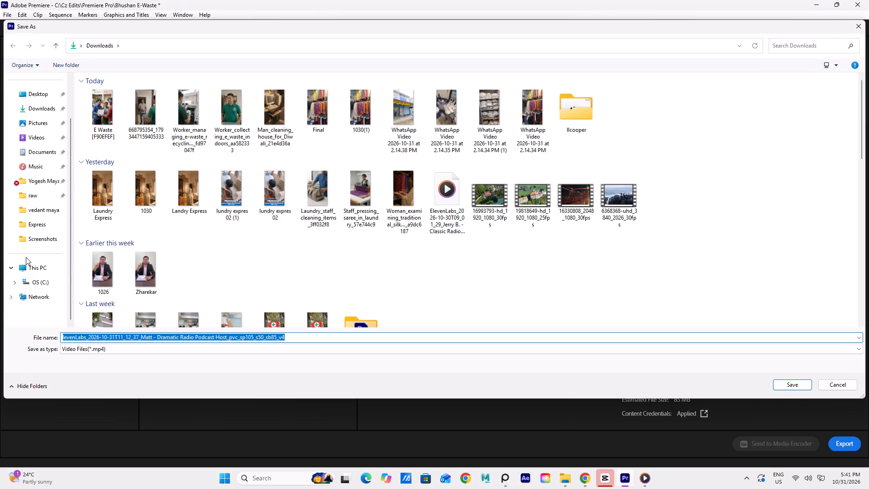
click(27, 274)
click(30, 285)
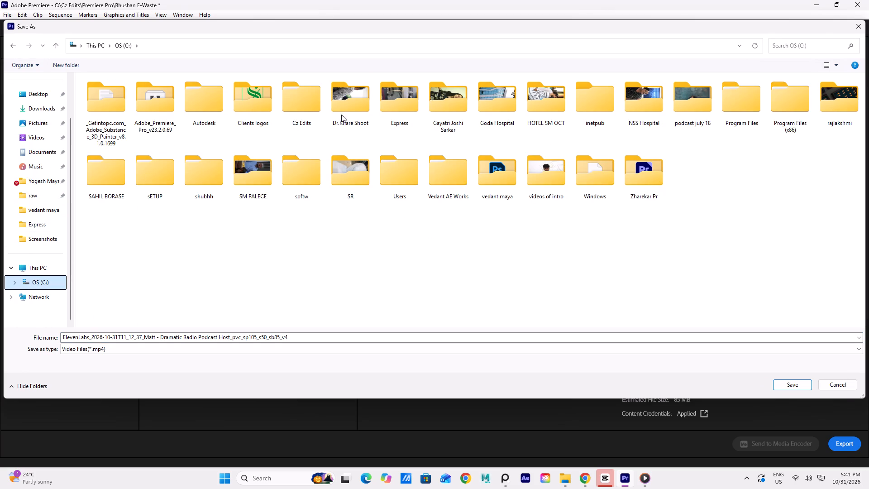
double_click(297, 108)
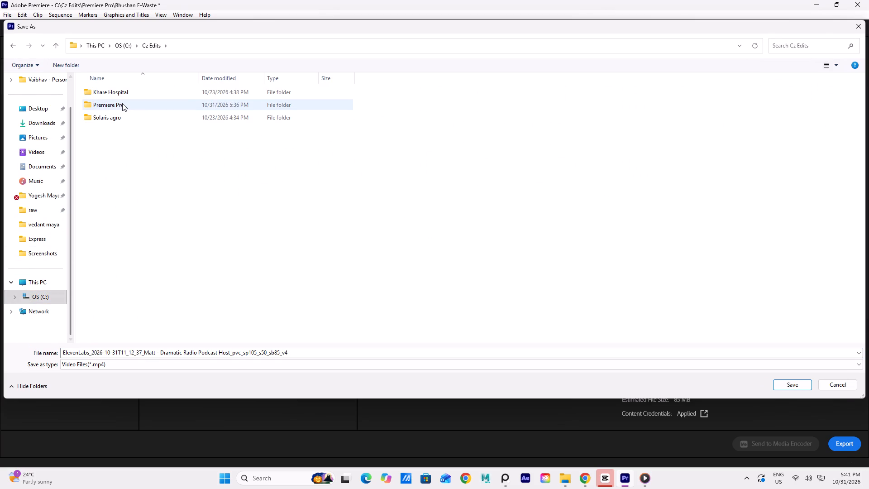
double_click(122, 103)
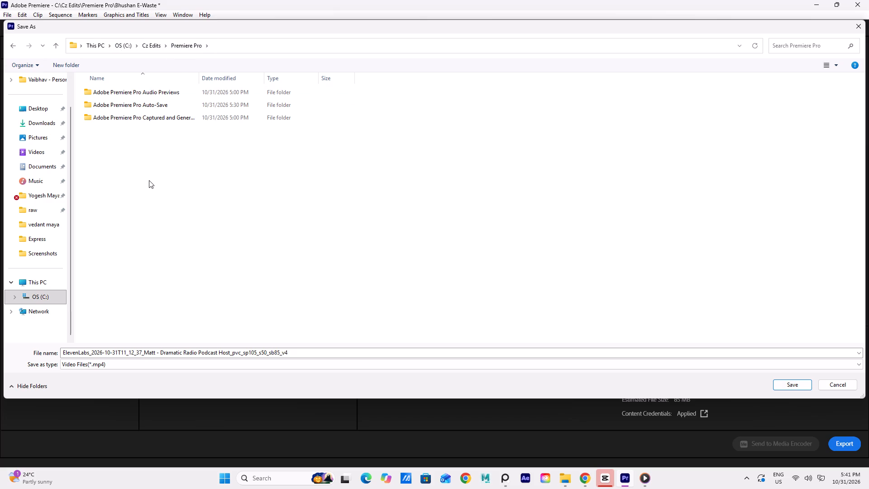
click(147, 51)
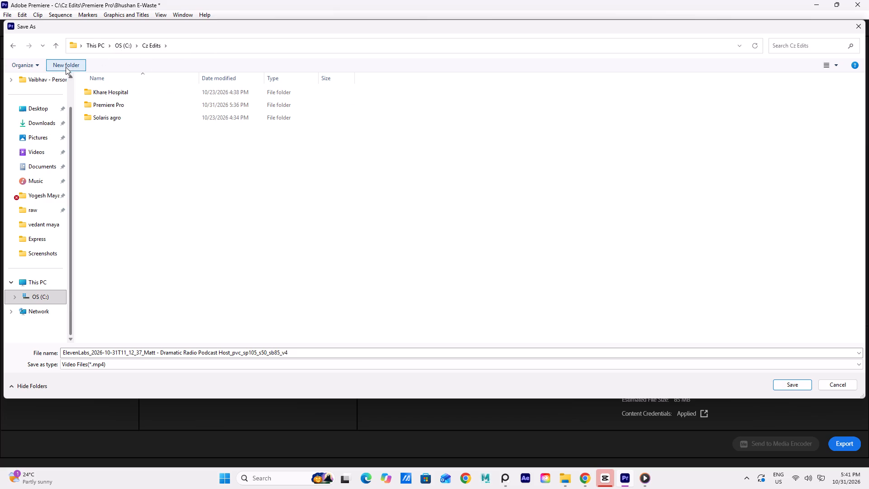
Create a new folder named Render inside the Cz Edits folder.
click(66, 66)
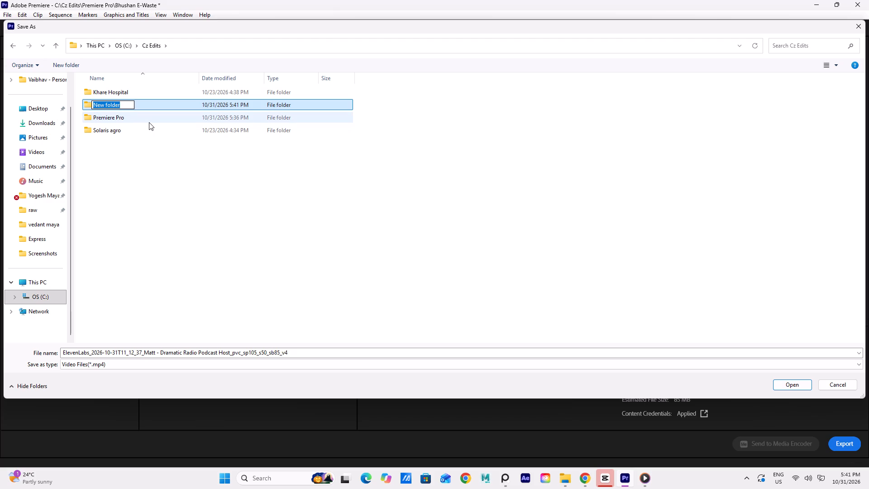
text(rEB)
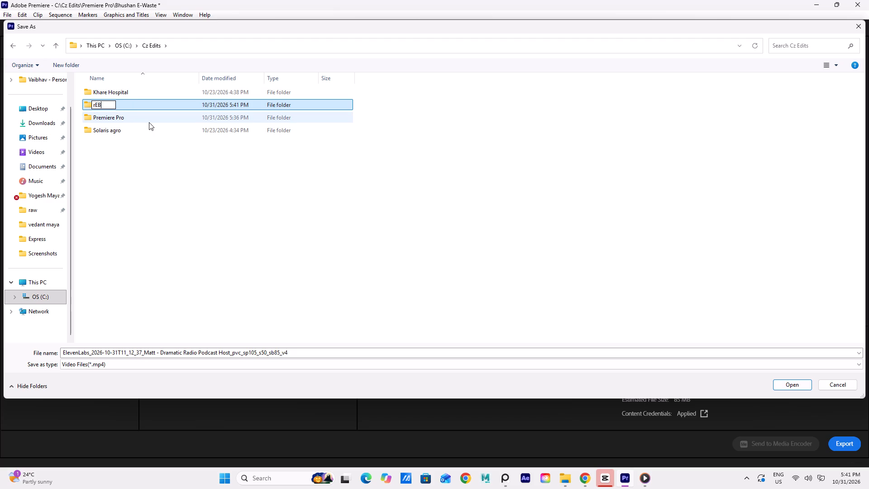
key(BackSpace)
text(NDER)
key(BackSpace)
key(BackSpace)
key(BackSpace)
key(BackSpace)
key(BackSpace)
key(BackSpace)
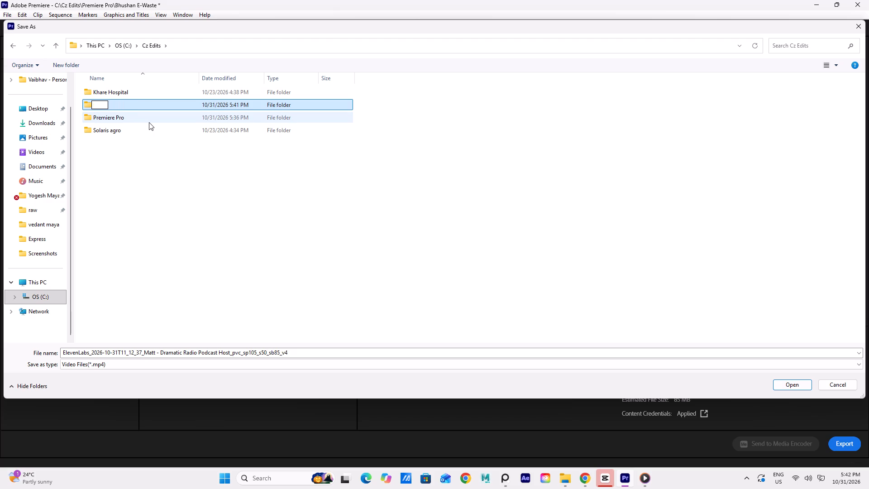
text(Re)
text(nder)
key(Return)
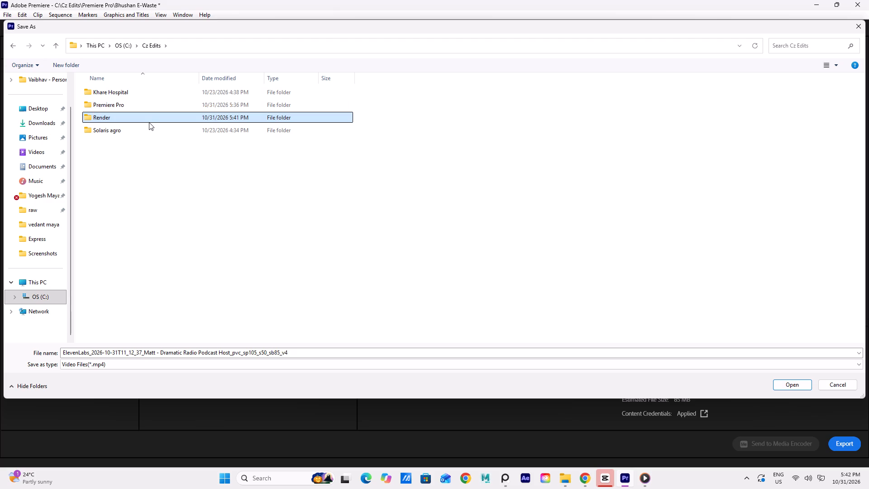
Set the new Render folder as the export location for the MP4 file.
double_click(148, 115)
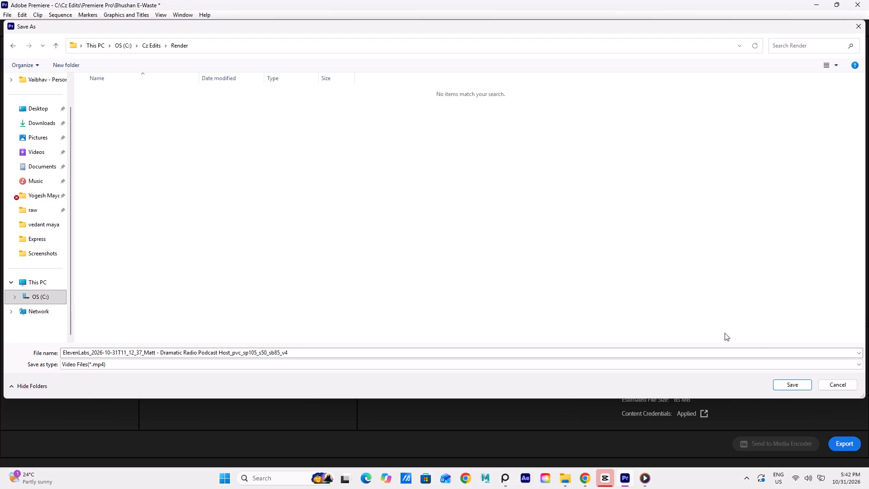
click(781, 386)
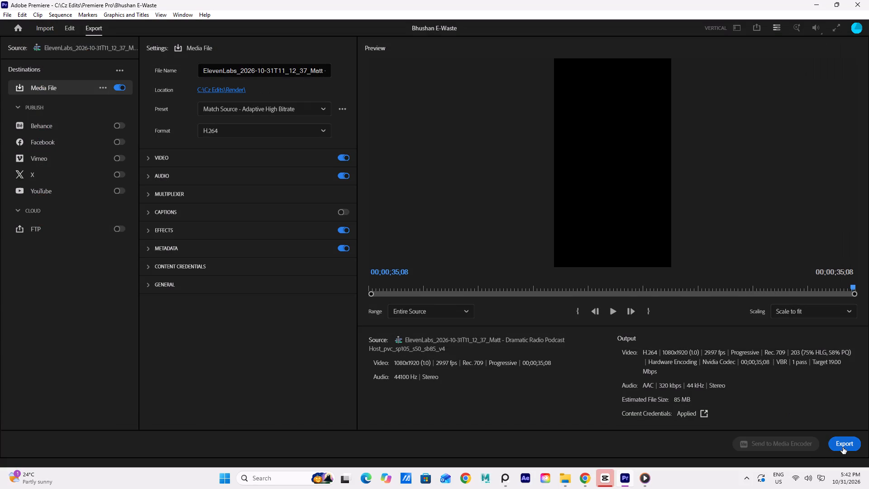
Export the entire sequence as an H.264 video to the Render folder using the Match Source - Adaptive High Bitrate preset.
click(843, 447)
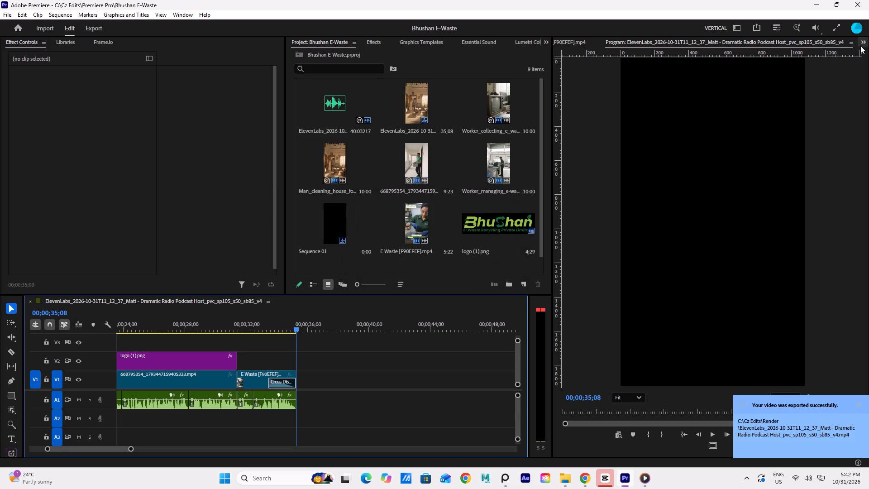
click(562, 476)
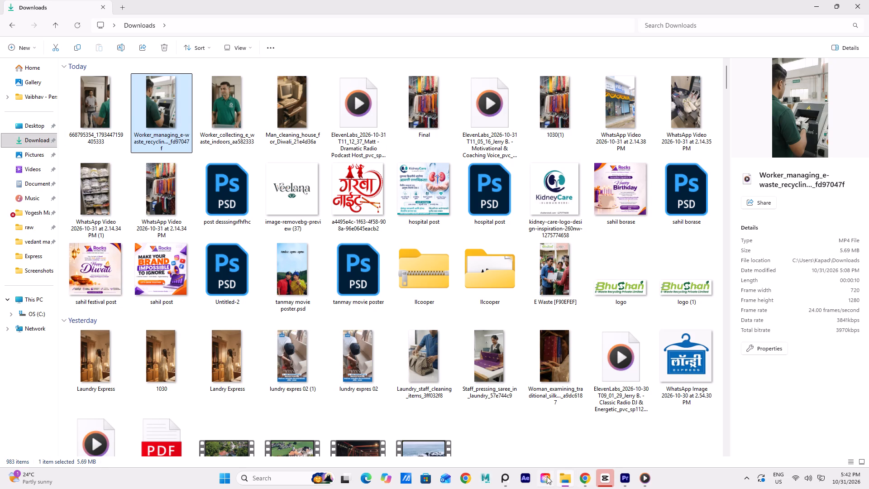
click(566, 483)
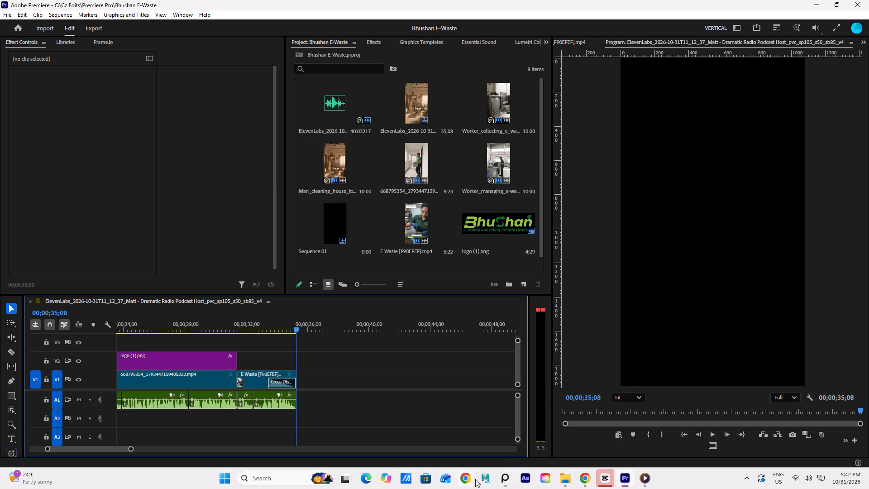
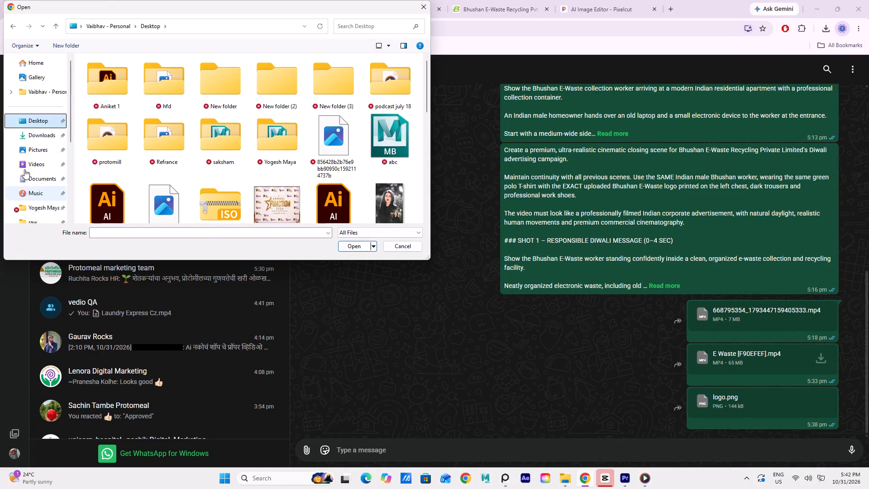
Browse for the chat attachment in the Render folder inside Cz Edits on drive C.
scroll(24, 169, up, 2)
scroll(24, 169, down, 12)
click(29, 180)
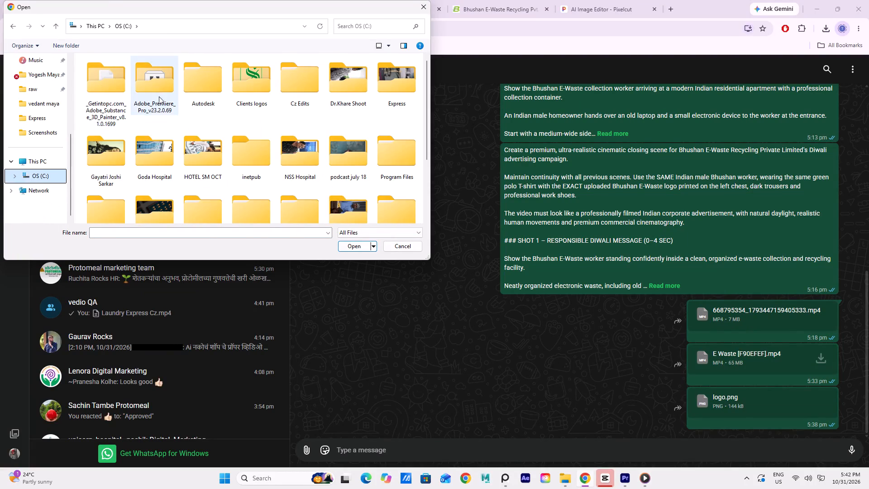
scroll(148, 129, down, 10)
scroll(236, 146, up, 4)
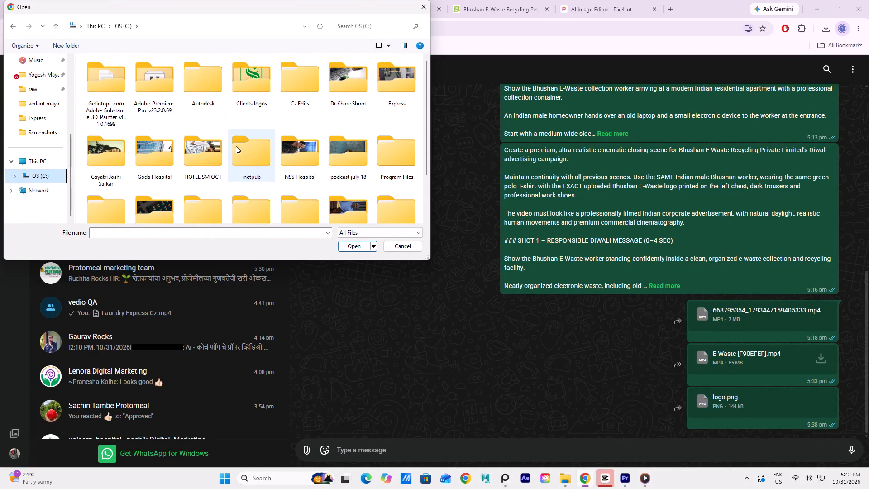
double_click(291, 86)
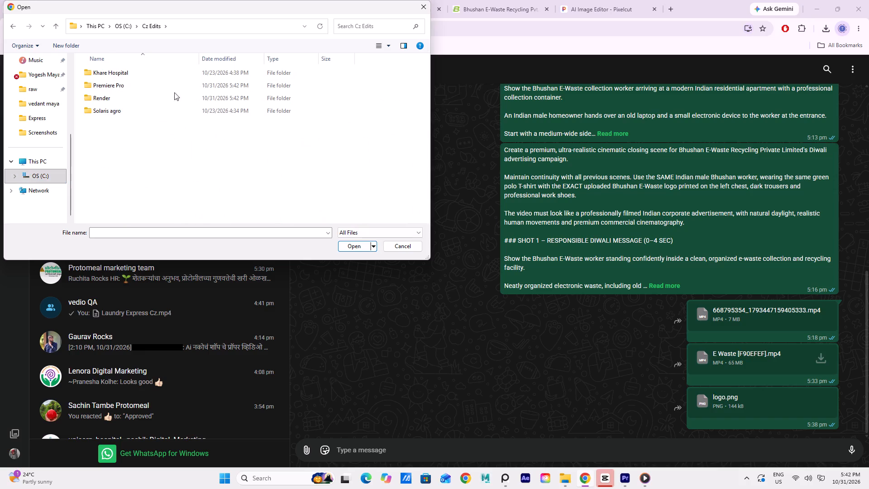
double_click(171, 96)
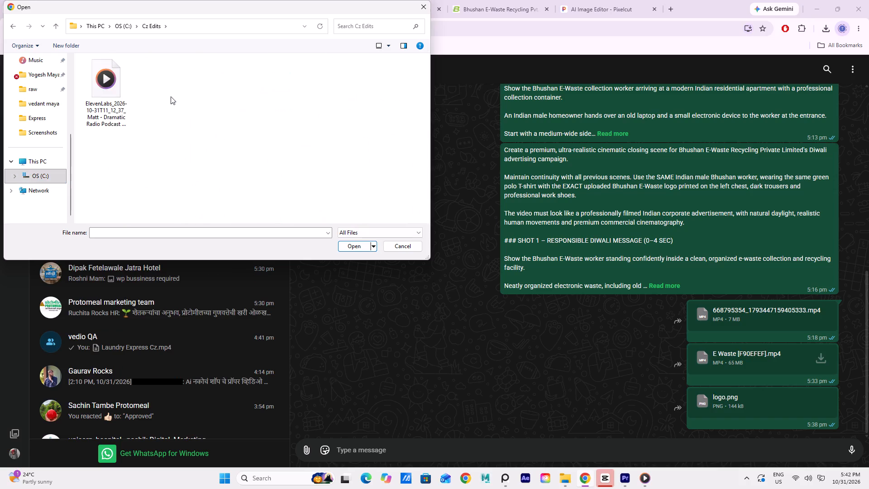
Rename the exported video file in the Render folder as Bhushan E Waste.
click(107, 87)
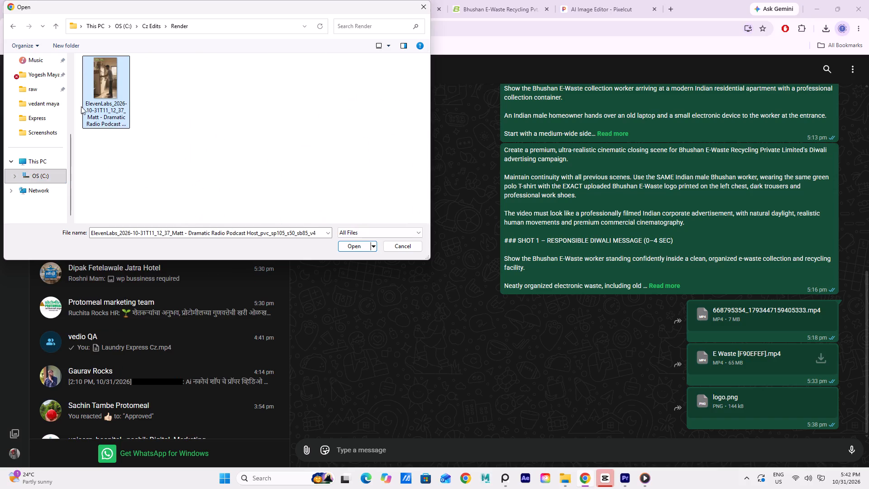
right_click(111, 94)
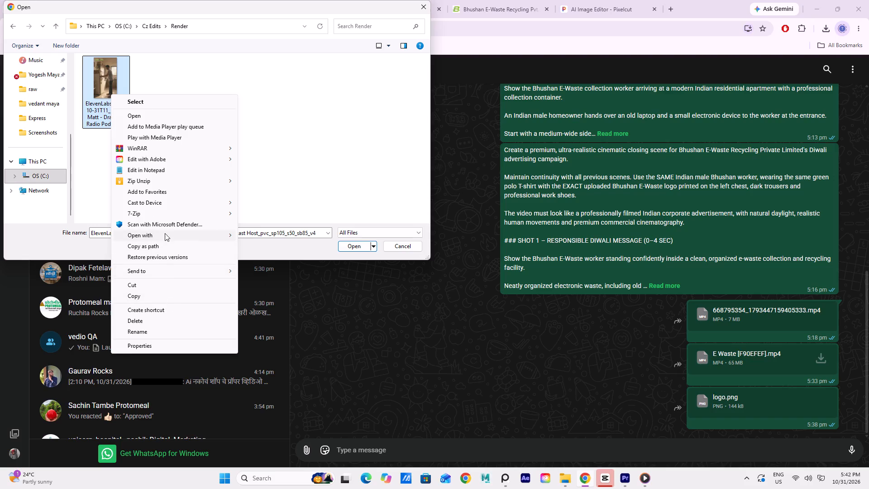
click(158, 332)
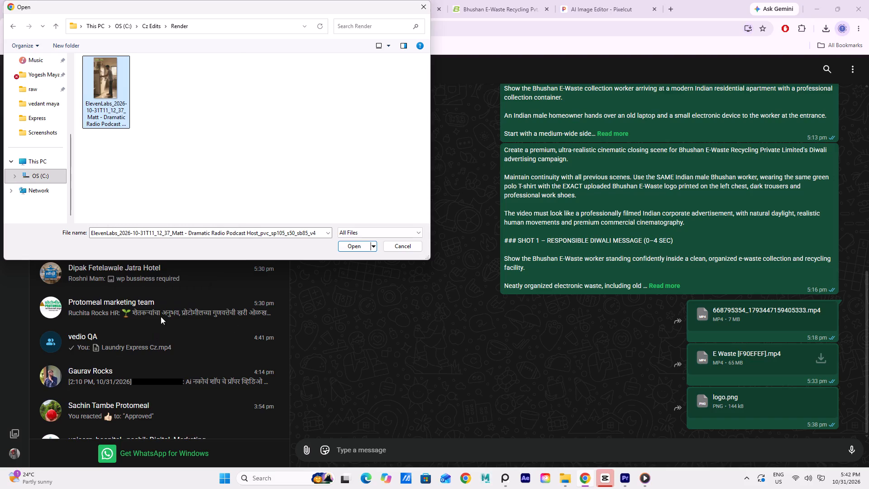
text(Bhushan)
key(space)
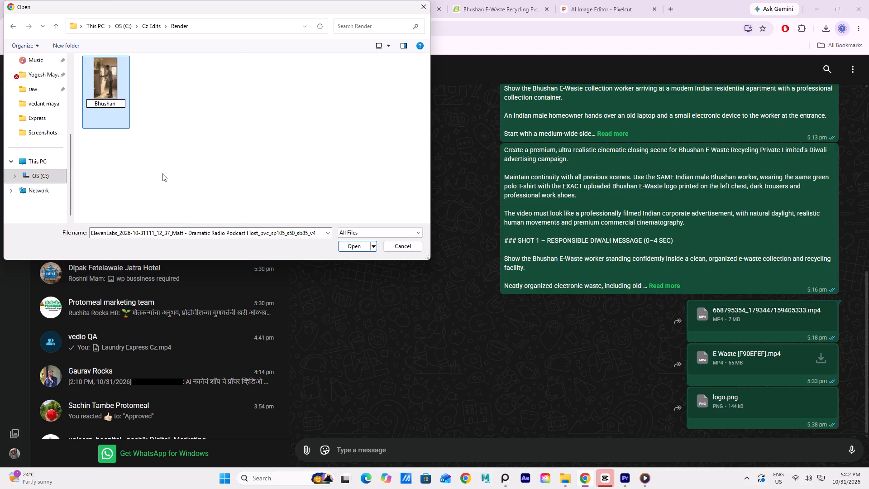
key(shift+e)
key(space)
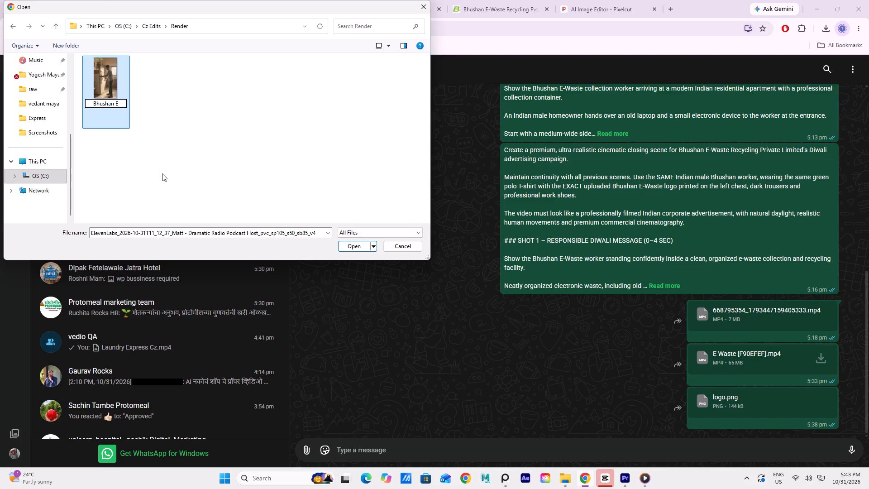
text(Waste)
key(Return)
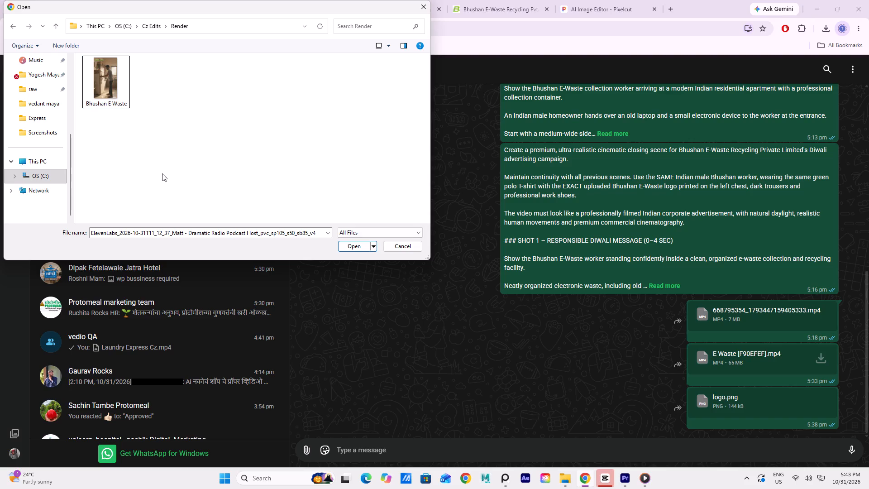
Choose the renamed video Bhushan E Waste.mp4 as the file to attach to the chat.
click(359, 245)
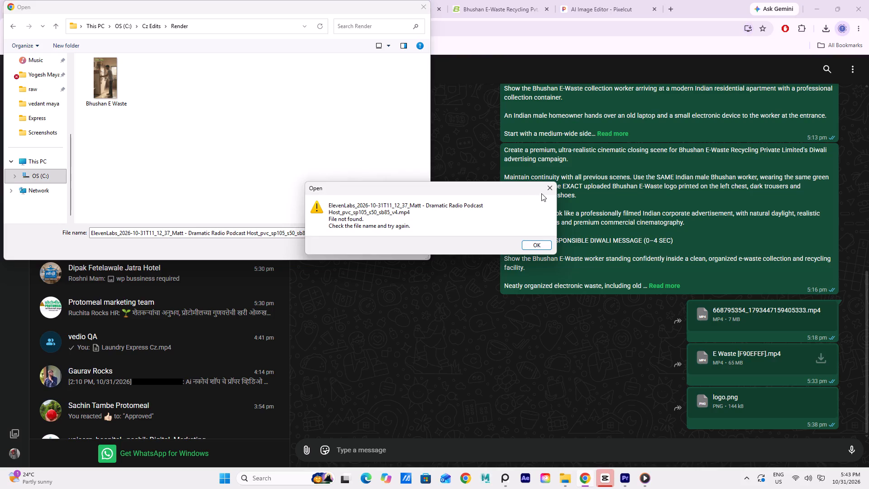
click(533, 246)
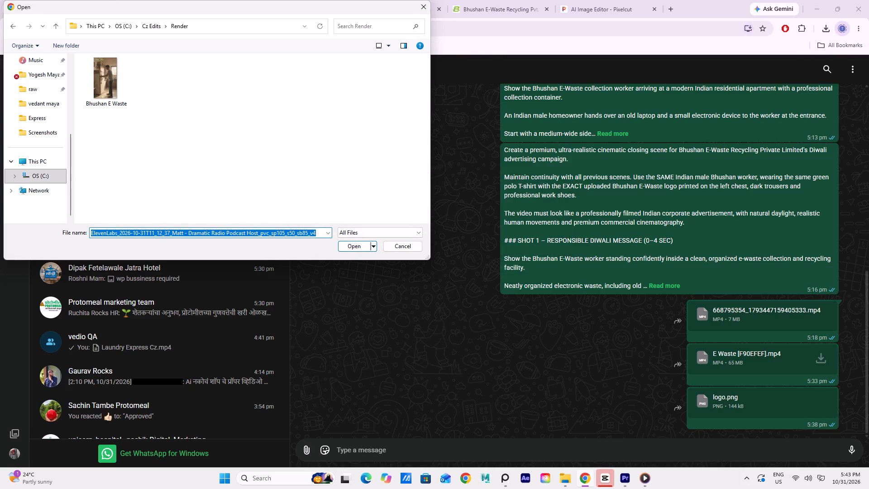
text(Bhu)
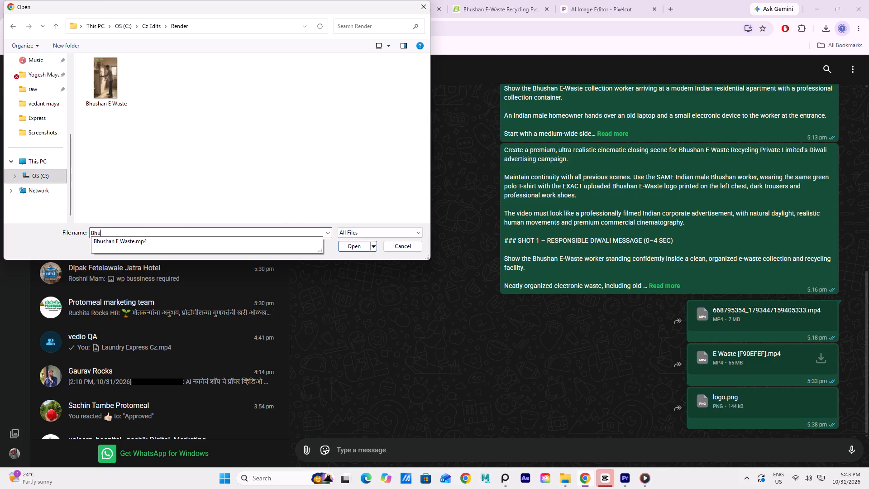
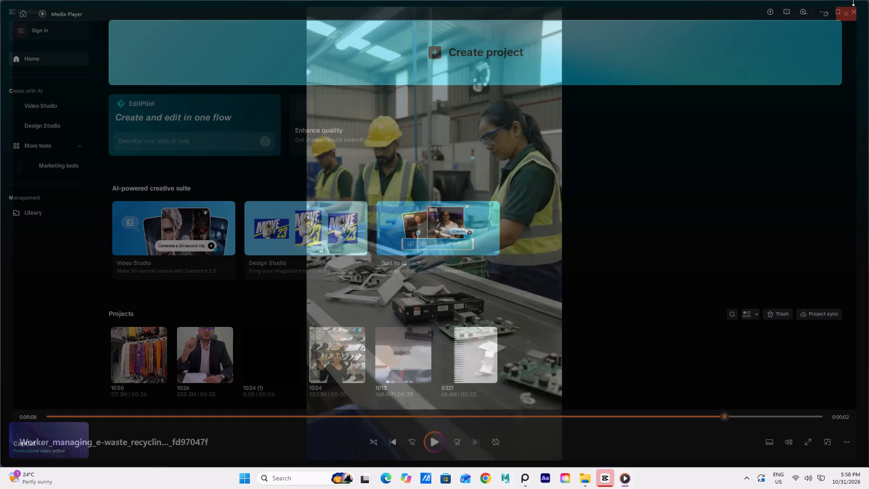
Close the open Media Player and CapCut windows to clear the desktop.
click(861, 1)
click(861, 16)
click(852, 4)
click(852, 7)
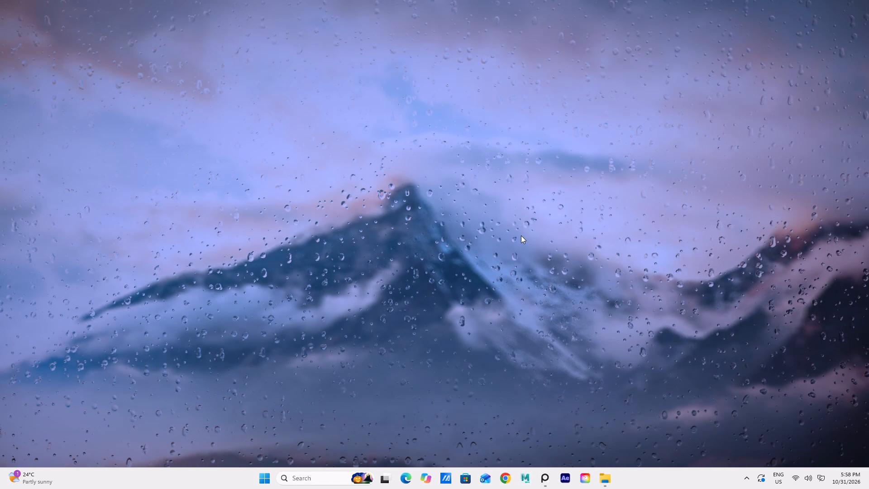
Open the Windows shutdown dialog from the desktop.
key(alt+F4)
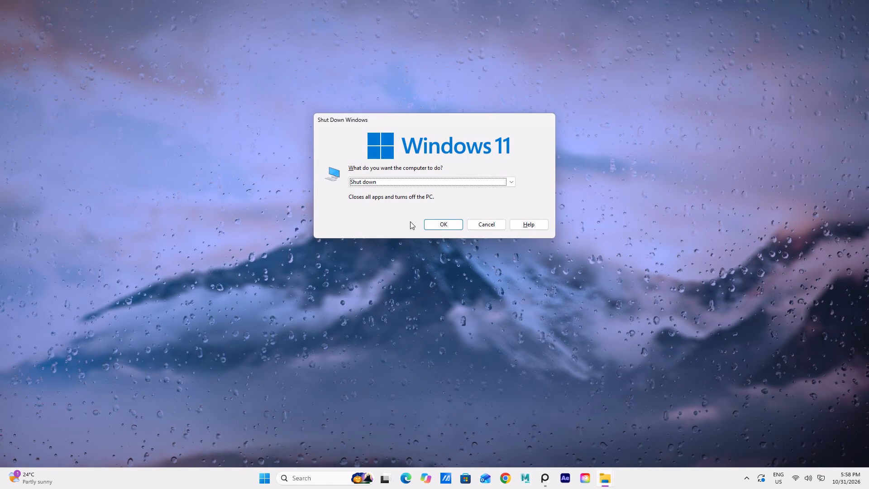